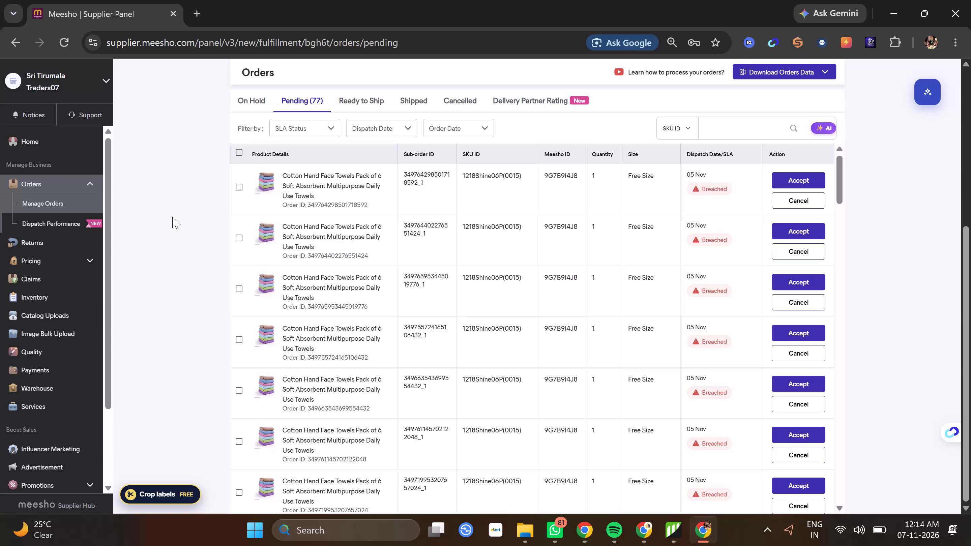
Refresh the orders page and filter the pending orders by SKU ID 1218Plaincolor(1)12P, copied from an order row.
click(54, 42)
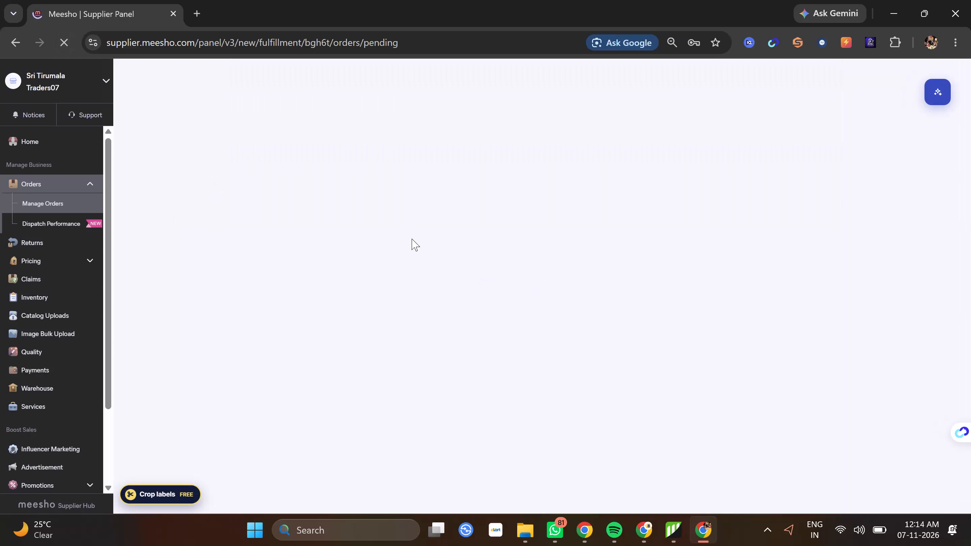
scroll(398, 229, down, 4)
scroll(416, 287, up, 5)
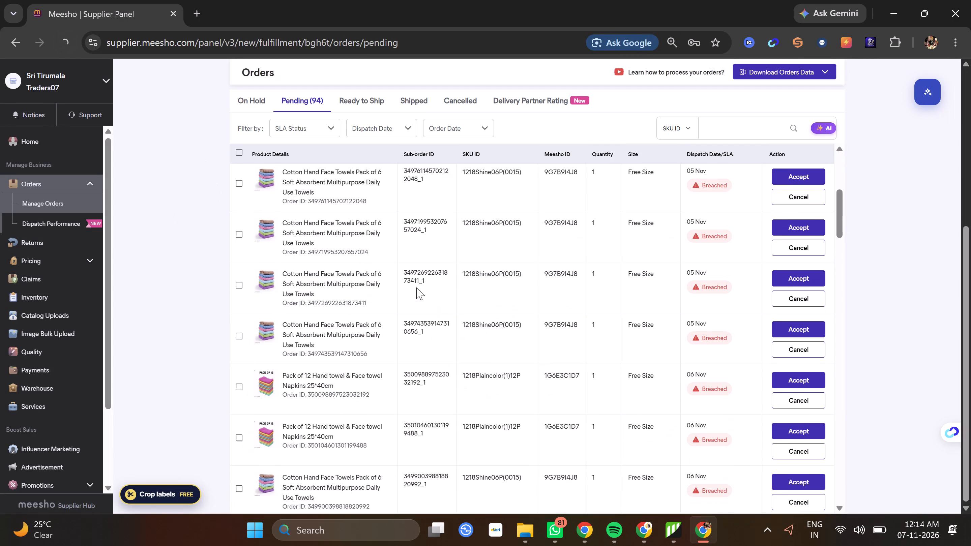
scroll(422, 284, down, 5)
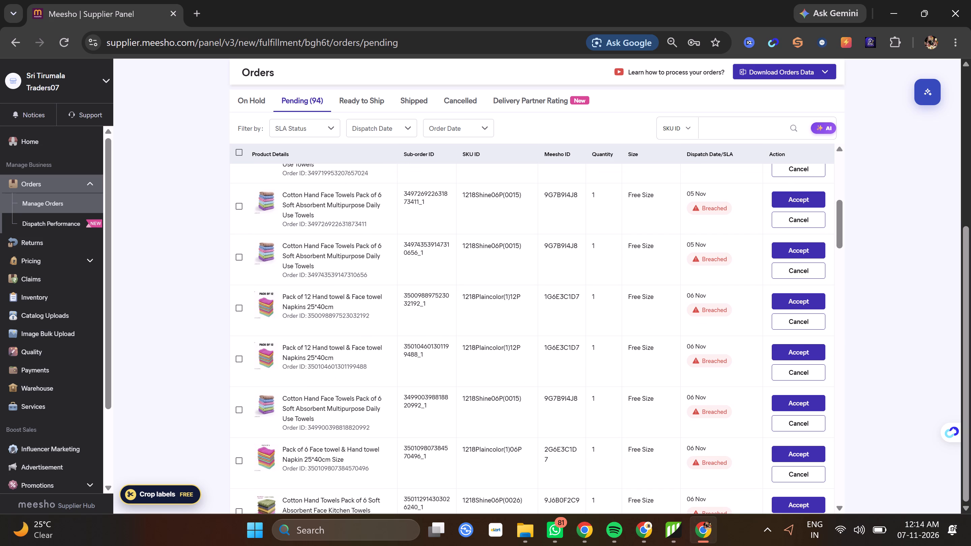
drag(532, 402, 467, 400)
click(505, 372)
drag(528, 352, 453, 357)
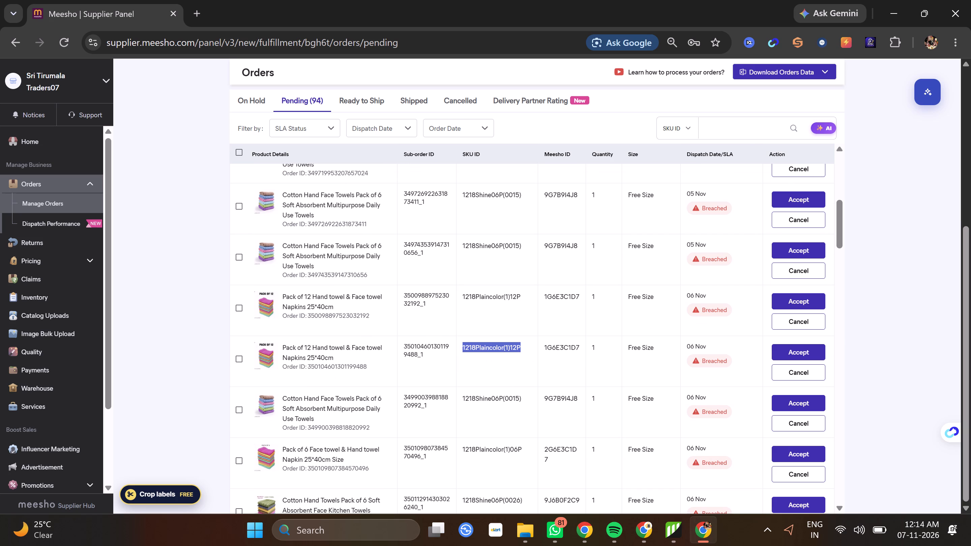
right_click(497, 349)
click(551, 138)
click(740, 127)
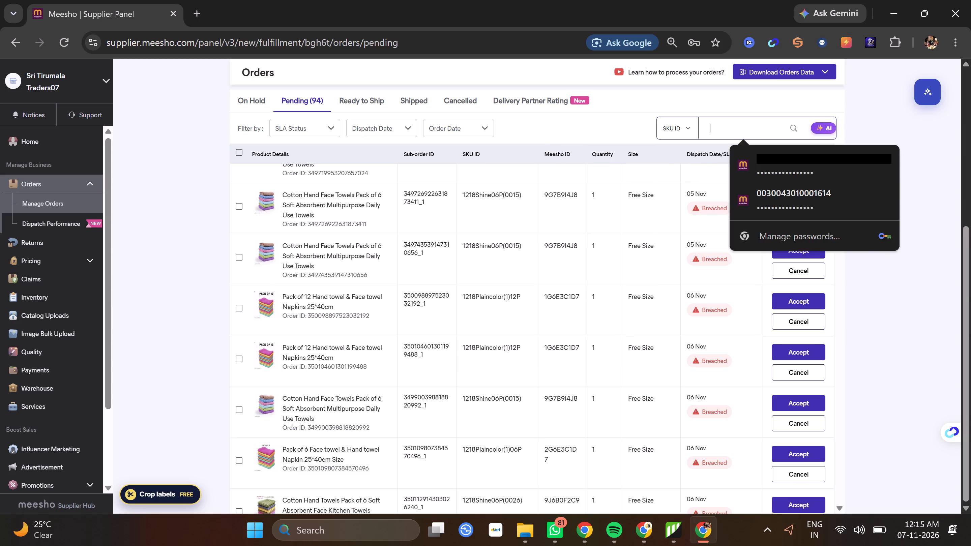
right_click(739, 127)
click(796, 293)
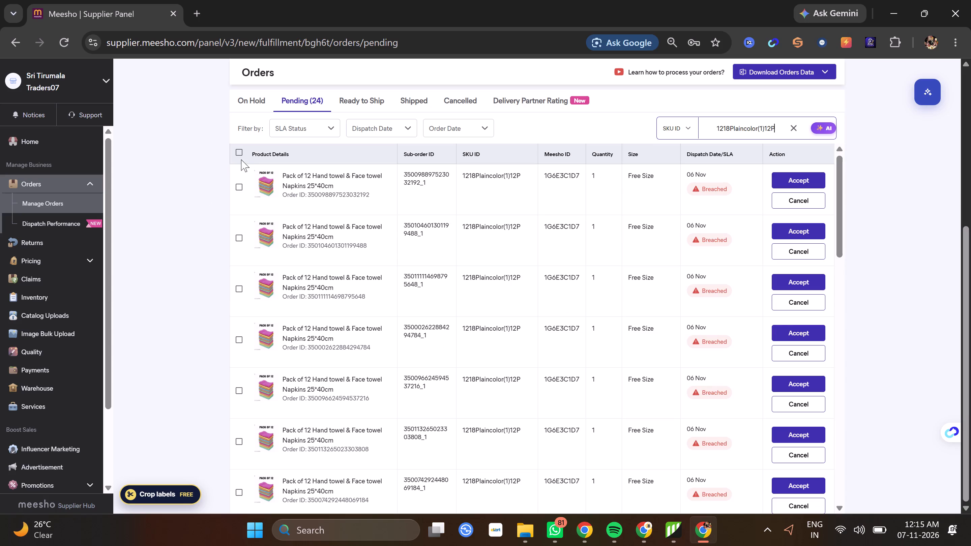
Accept all pending orders filtered by SKU 1218Plaincolor(1)12P and reload the orders page.
click(239, 154)
click(887, 492)
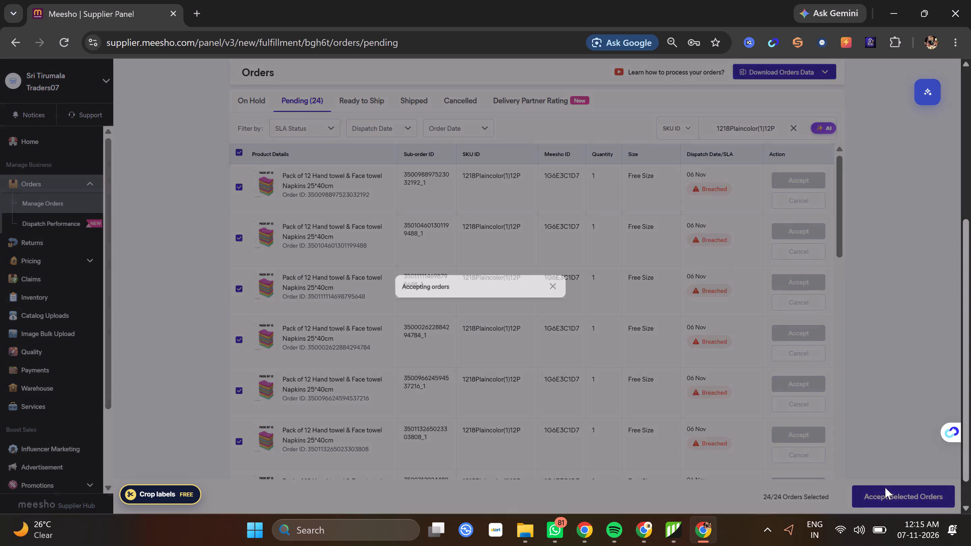
click(416, 316)
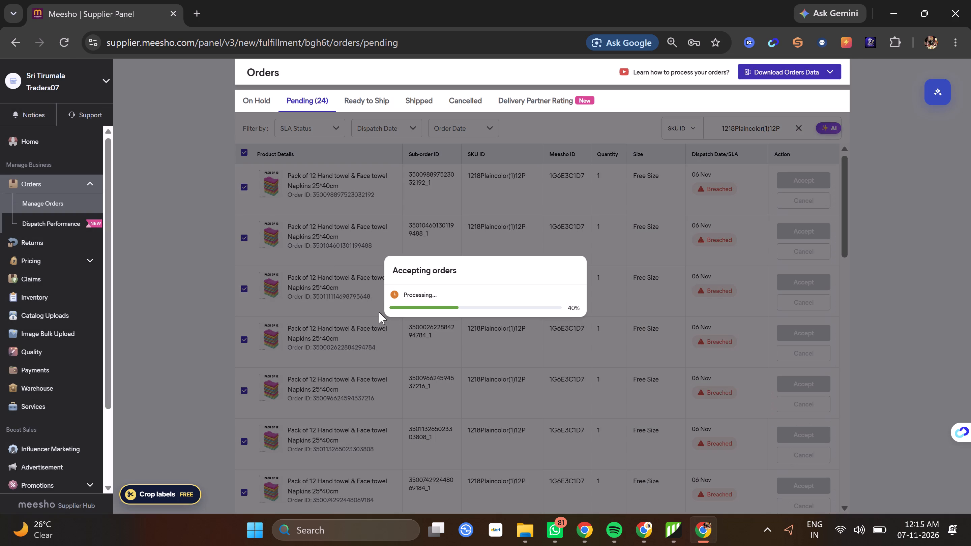
click(56, 41)
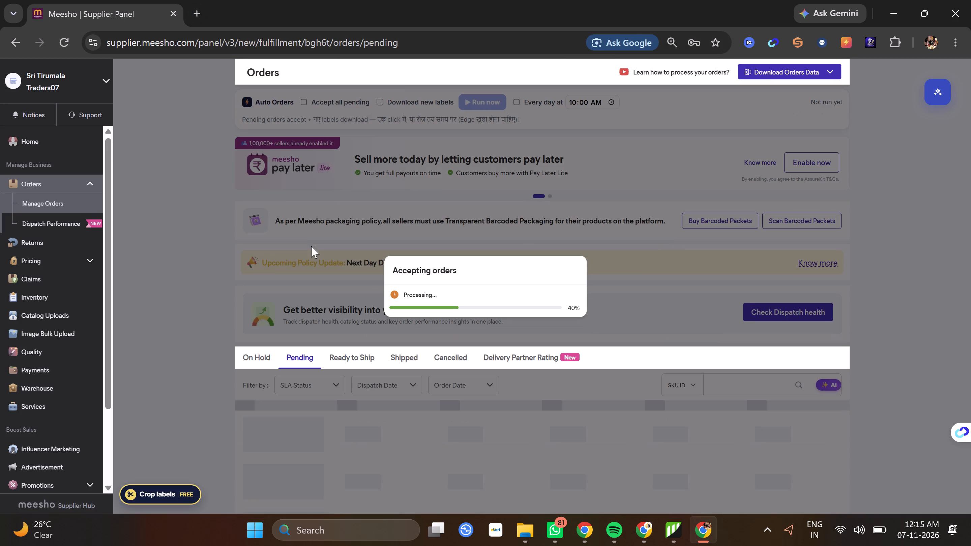
click(61, 42)
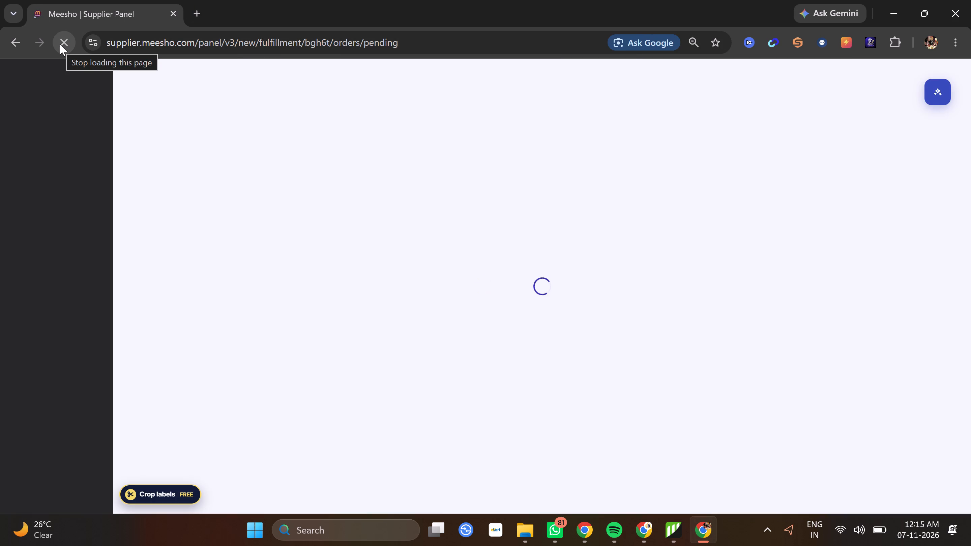
click(420, 326)
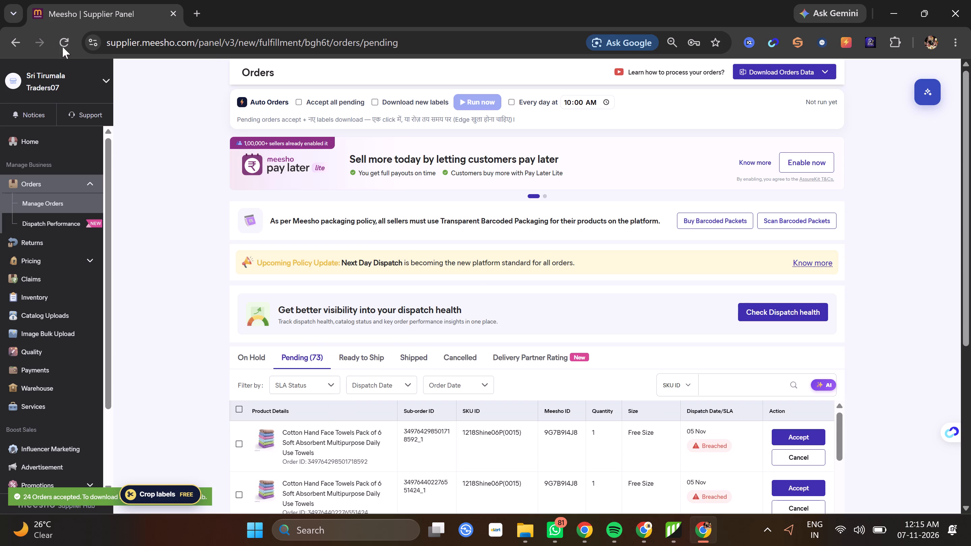
click(62, 46)
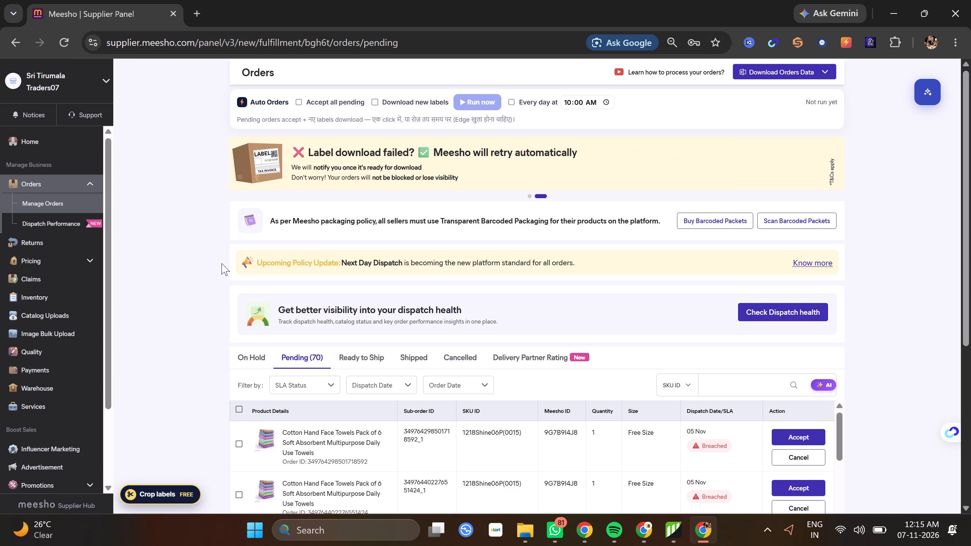
Filter the pending orders by SKU ID 1218Plaincolor(1)06P, copied from the Pack of 6 Face towel & Hand towel order.
scroll(249, 276, down, 5)
scroll(348, 261, down, 5)
scroll(355, 289, down, 4)
scroll(349, 305, up, 4)
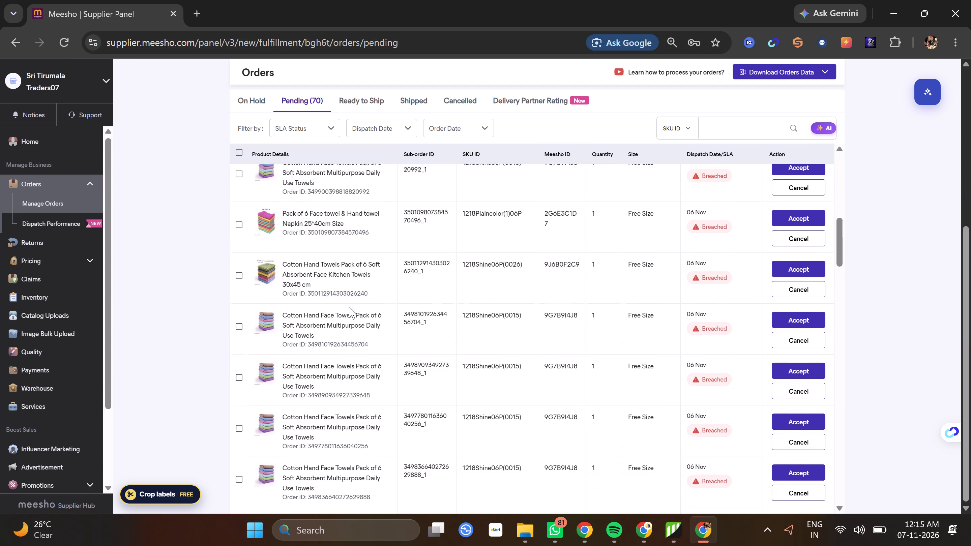
drag(525, 350, 461, 361)
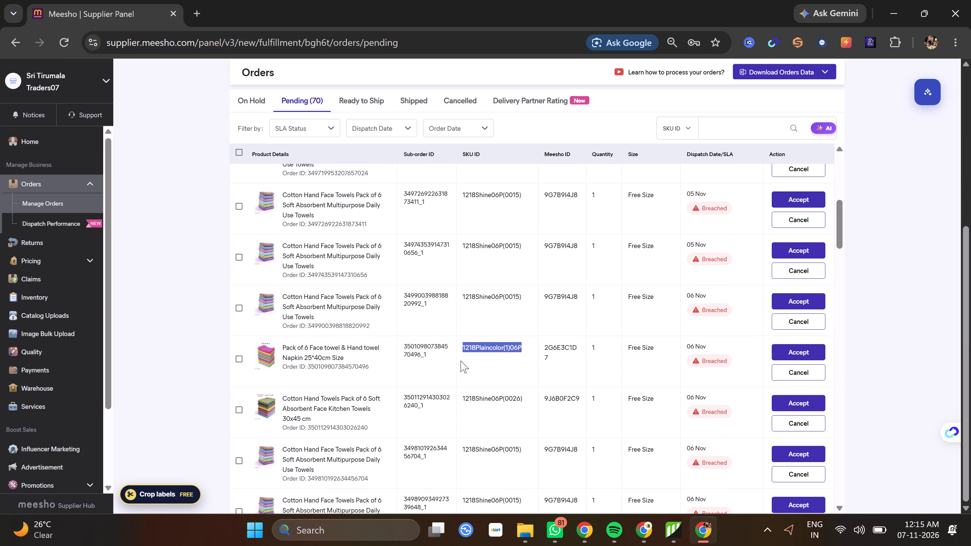
drag(461, 361, 460, 361)
right_click(478, 345)
click(568, 138)
click(726, 126)
right_click(726, 126)
click(773, 283)
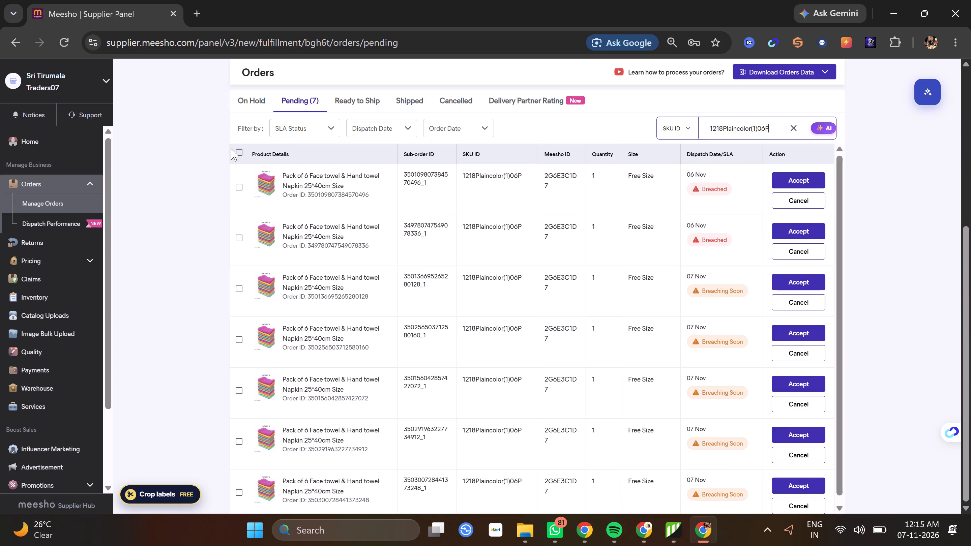
Accept all pending orders filtered by SKU 1218Plaincolor(1)06P and reload the orders page until the list is refreshed.
click(231, 149)
click(236, 149)
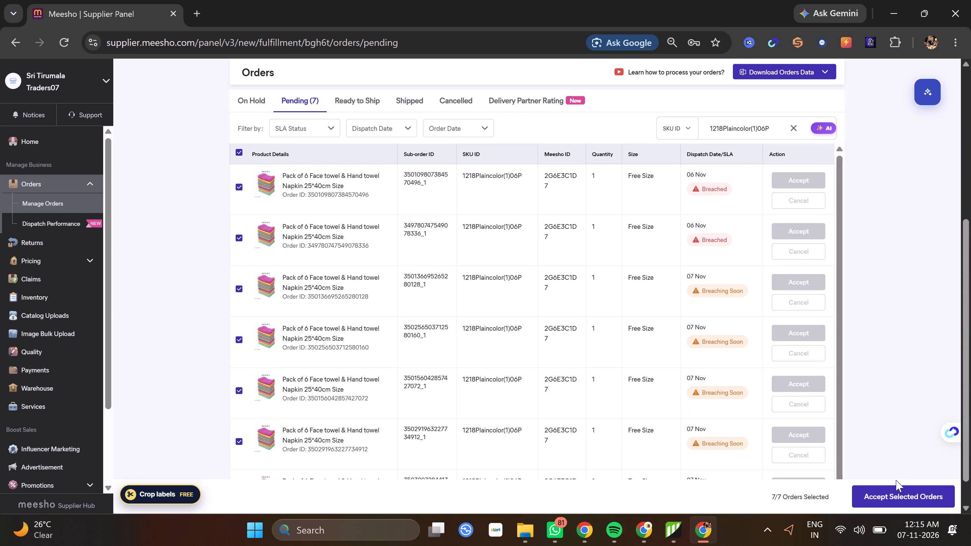
click(894, 487)
click(440, 304)
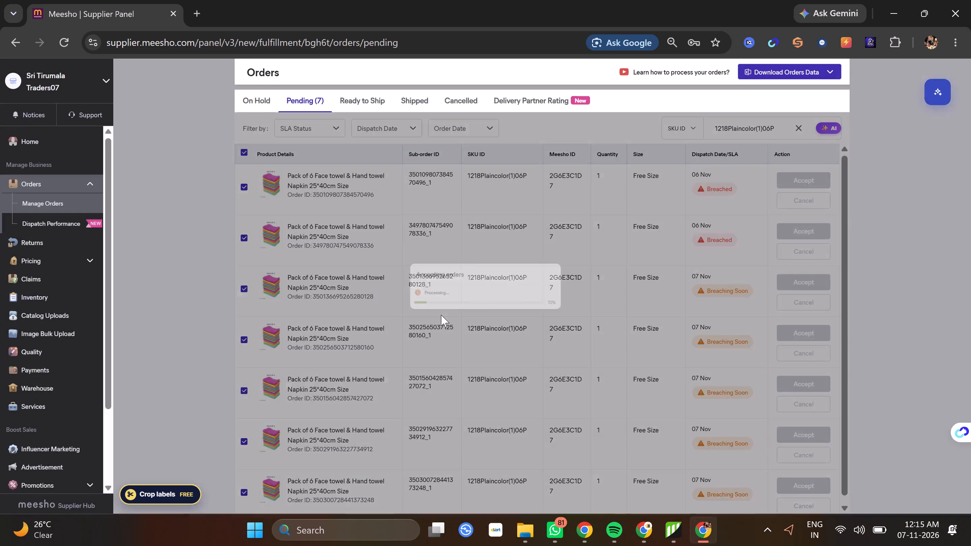
click(66, 37)
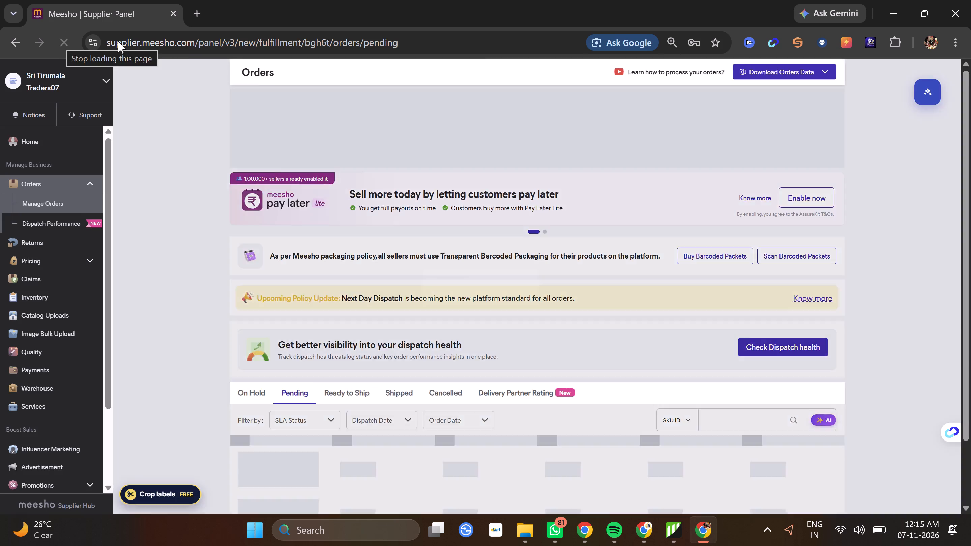
click(68, 42)
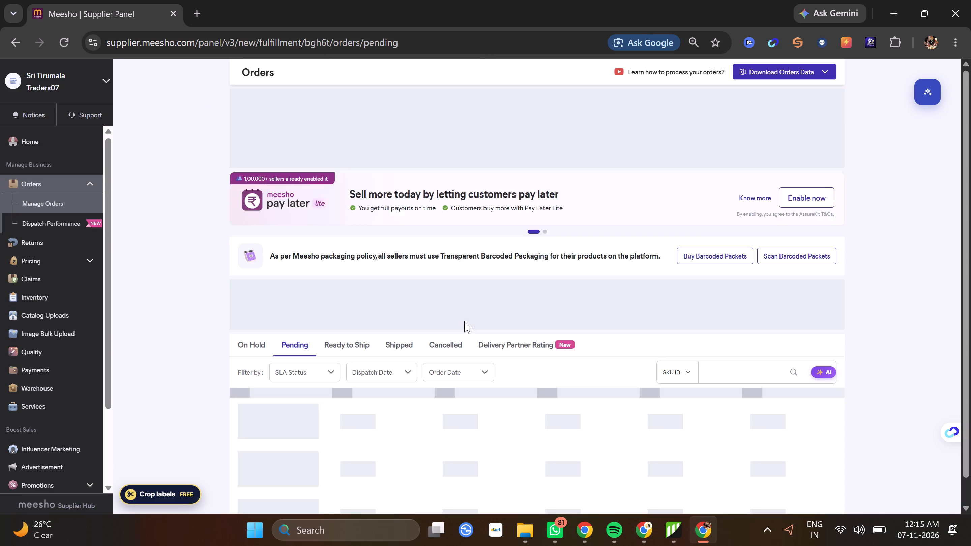
click(426, 323)
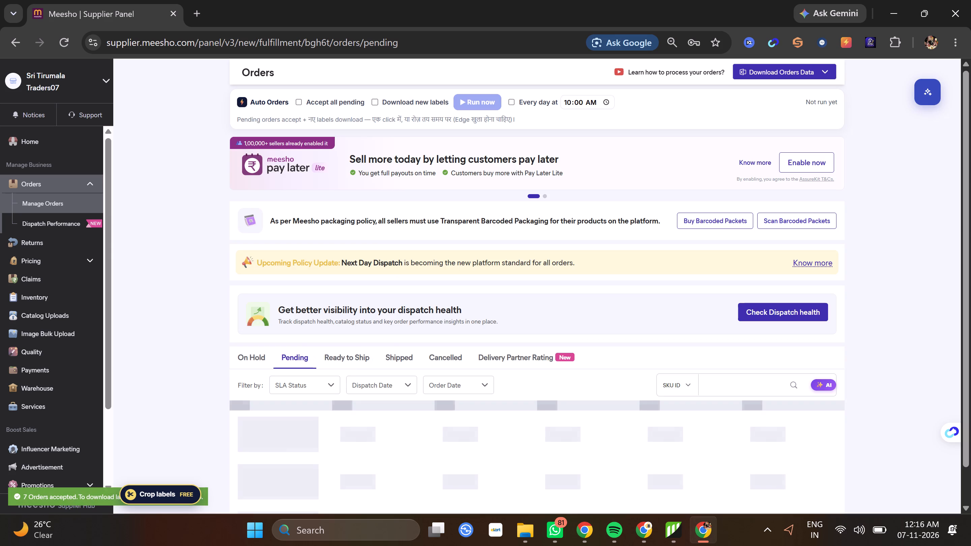
scroll(395, 185, down, 3)
scroll(412, 332, down, 9)
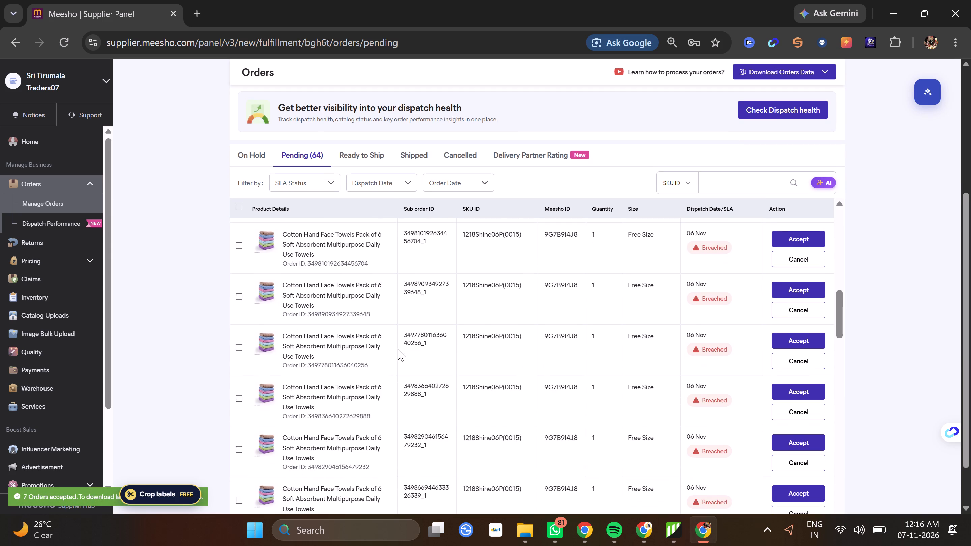
scroll(398, 349, up, 3)
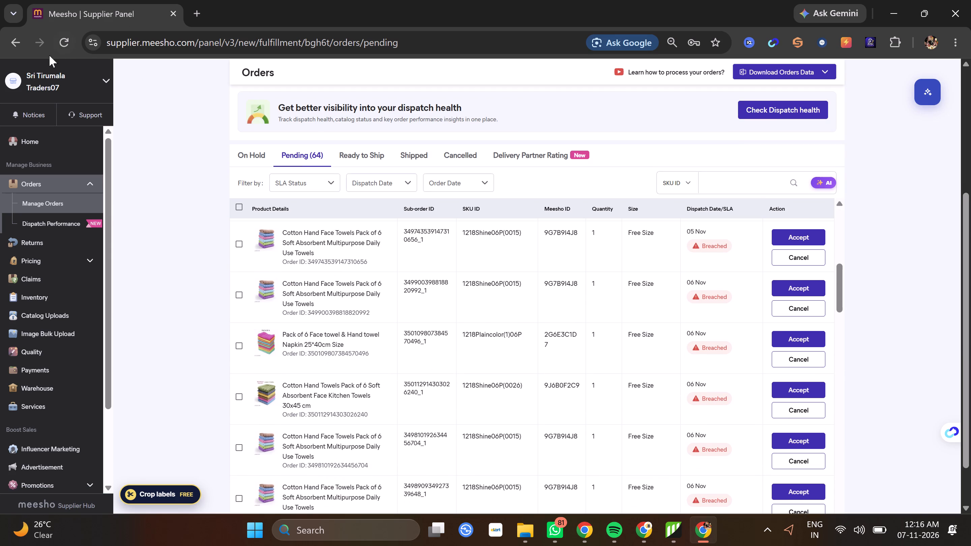
click(68, 43)
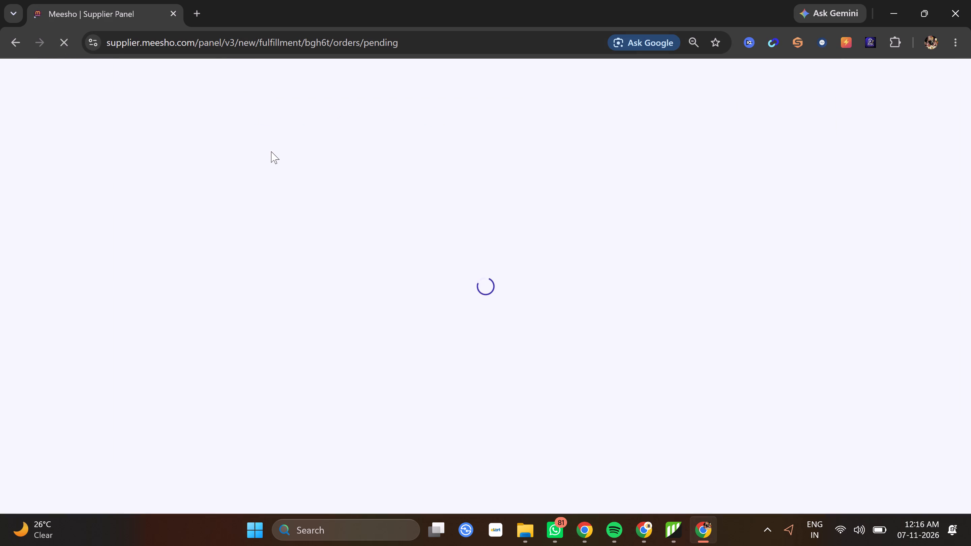
Filter the pending orders by SKU ID 1218Shine06P(0026), copied from the Cotton Hand Towels 30x45 cm order.
scroll(337, 156, down, 7)
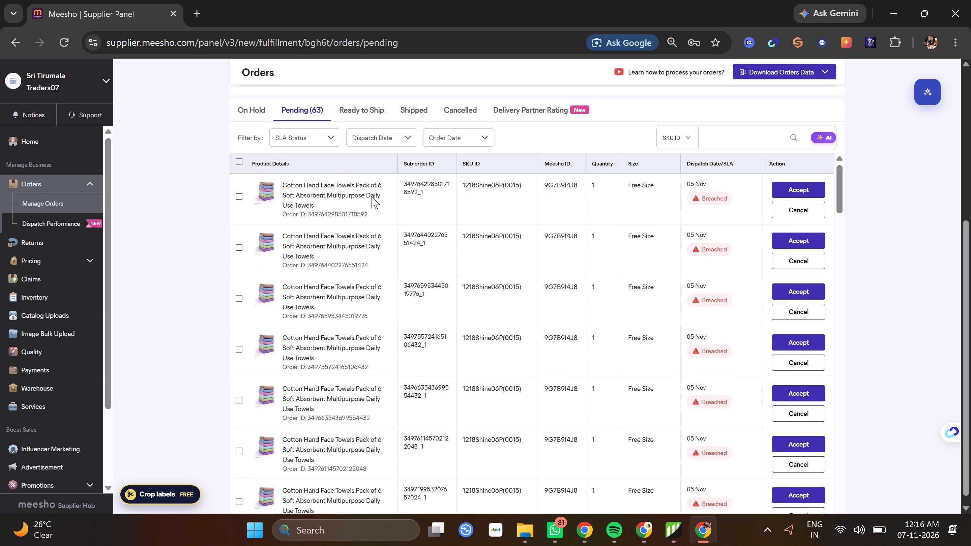
scroll(378, 204, down, 9)
scroll(387, 217, up, 1)
scroll(387, 217, down, 1)
scroll(396, 247, up, 5)
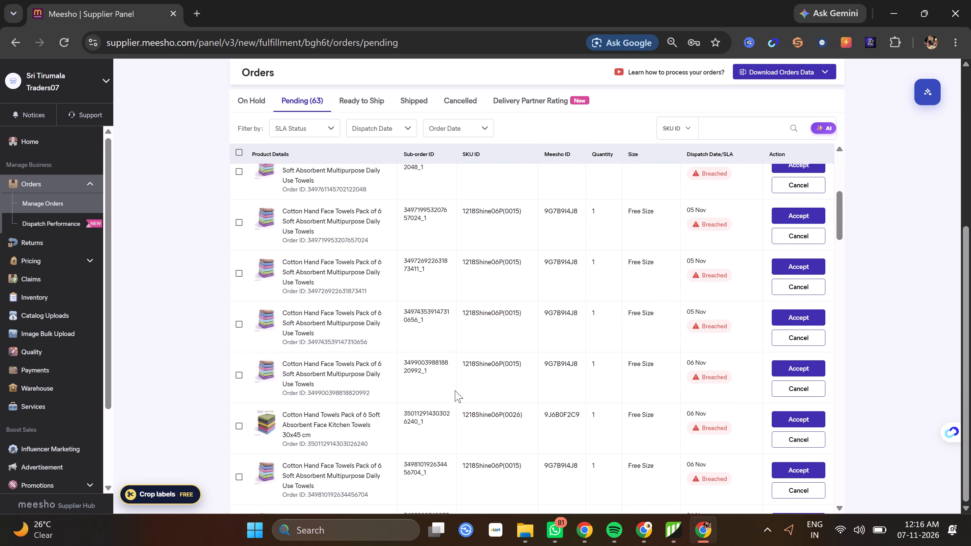
triple_click(509, 412)
triple_click(500, 418)
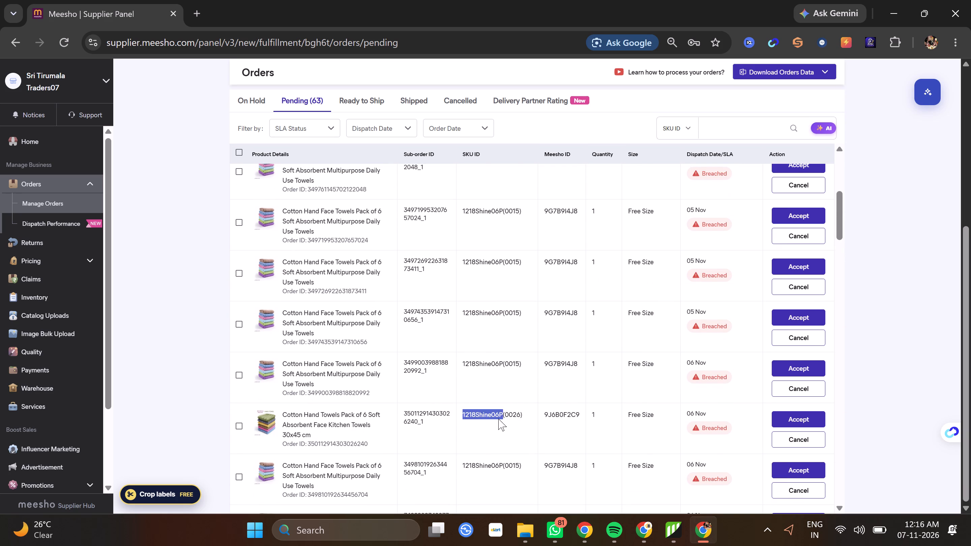
click(503, 415)
drag(525, 412, 457, 418)
right_click(468, 412)
click(539, 206)
click(742, 127)
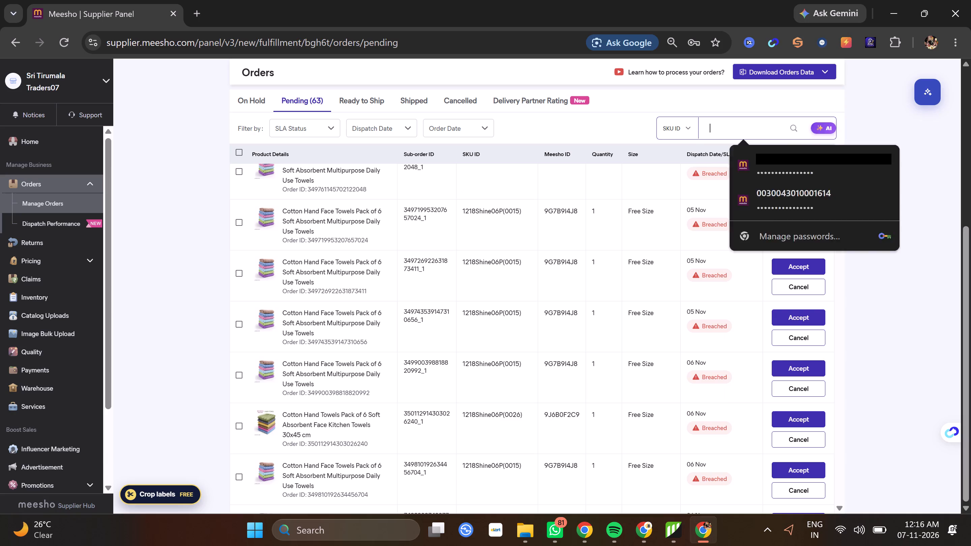
right_click(742, 127)
click(772, 291)
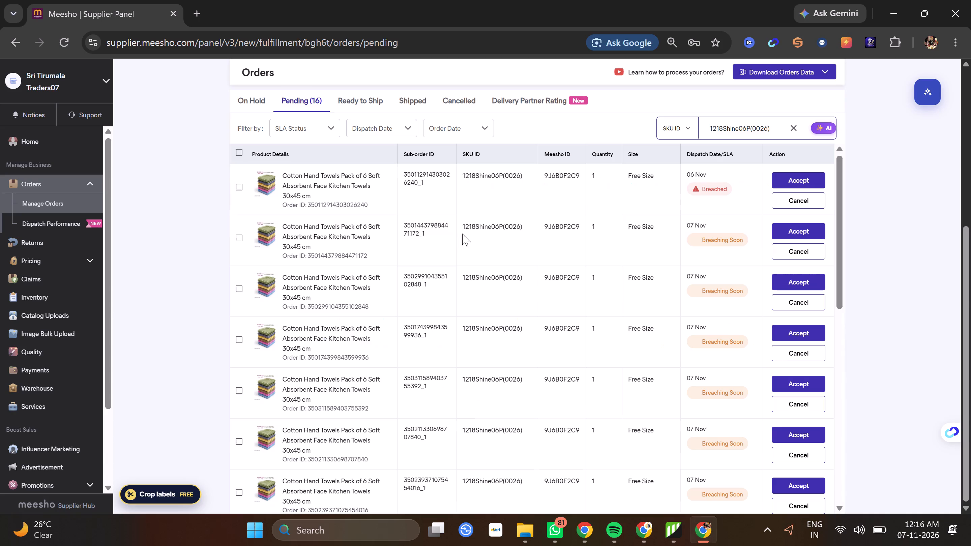
Accept all pending orders filtered by SKU 1218Shine06P(0026) and reload the orders page.
click(237, 151)
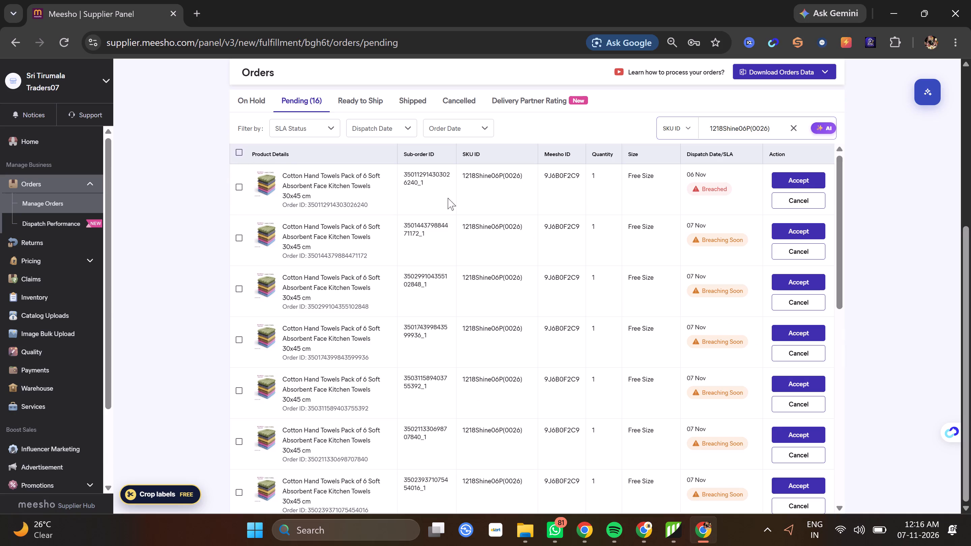
click(907, 495)
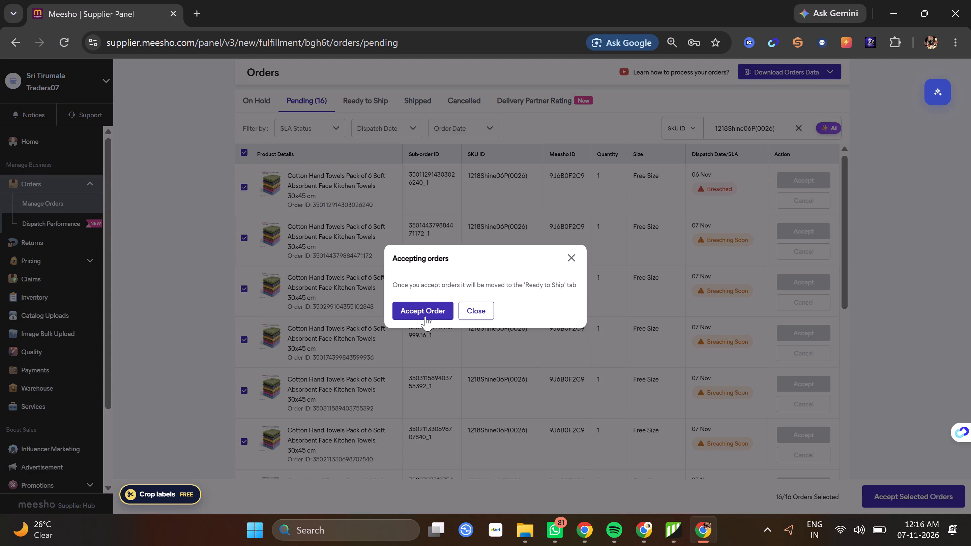
click(425, 316)
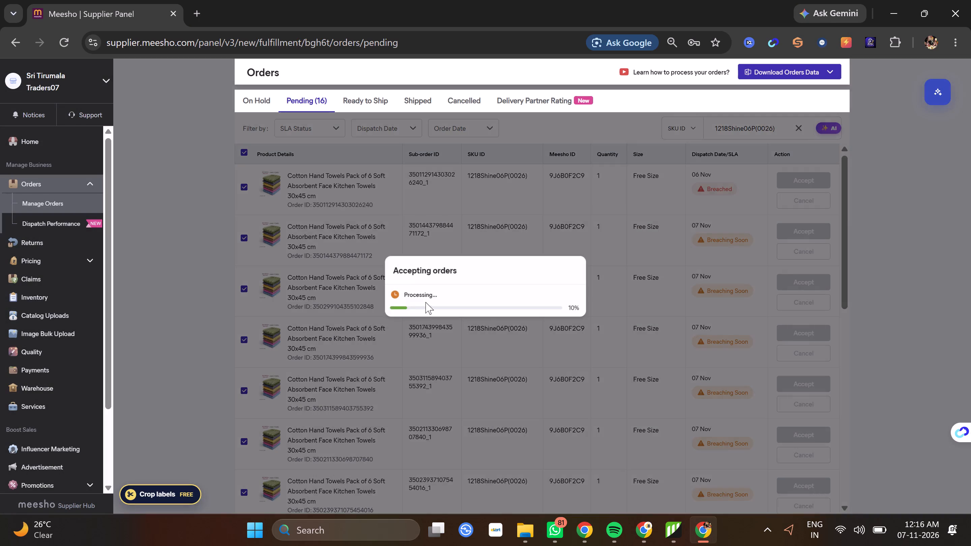
click(66, 43)
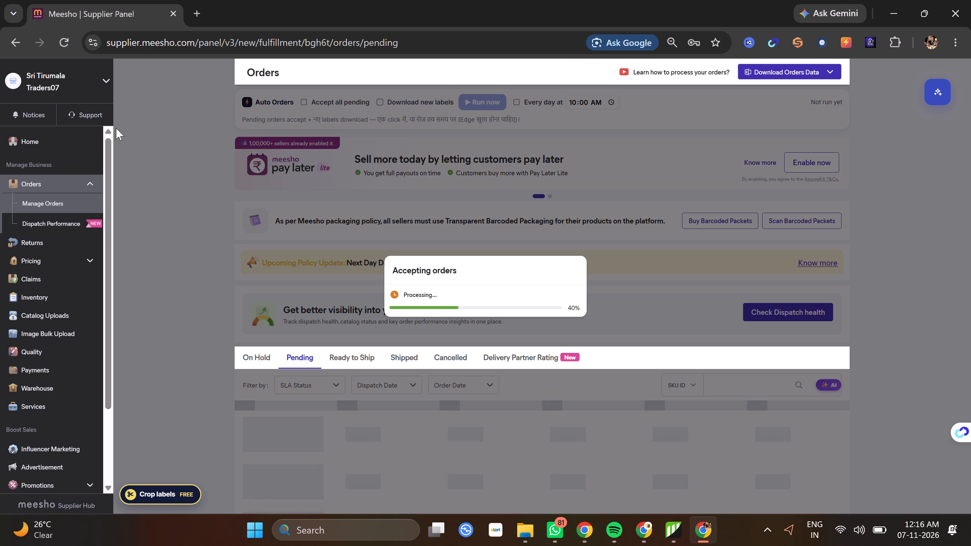
Dismiss the acceptance confirmation for the filtered orders and reload the orders page until the pending list is refreshed.
click(65, 42)
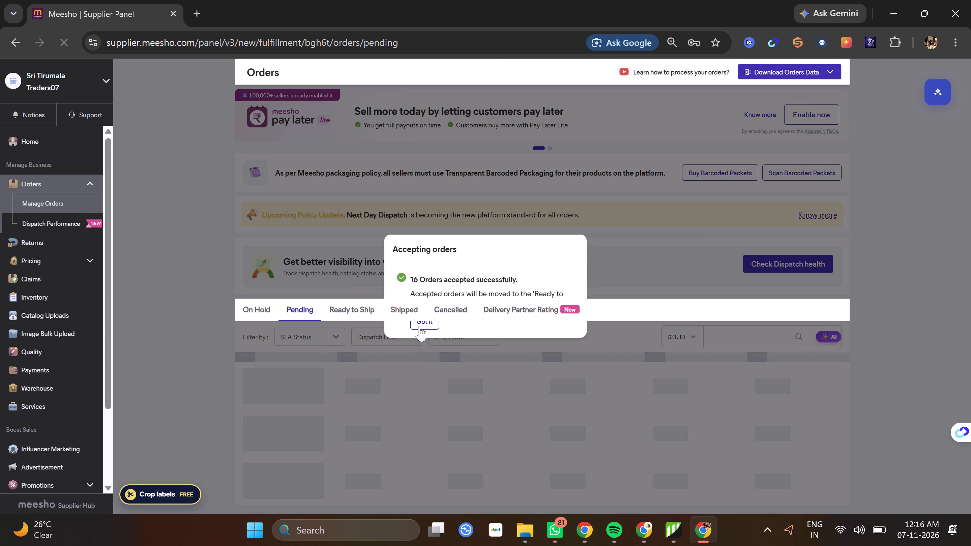
click(420, 326)
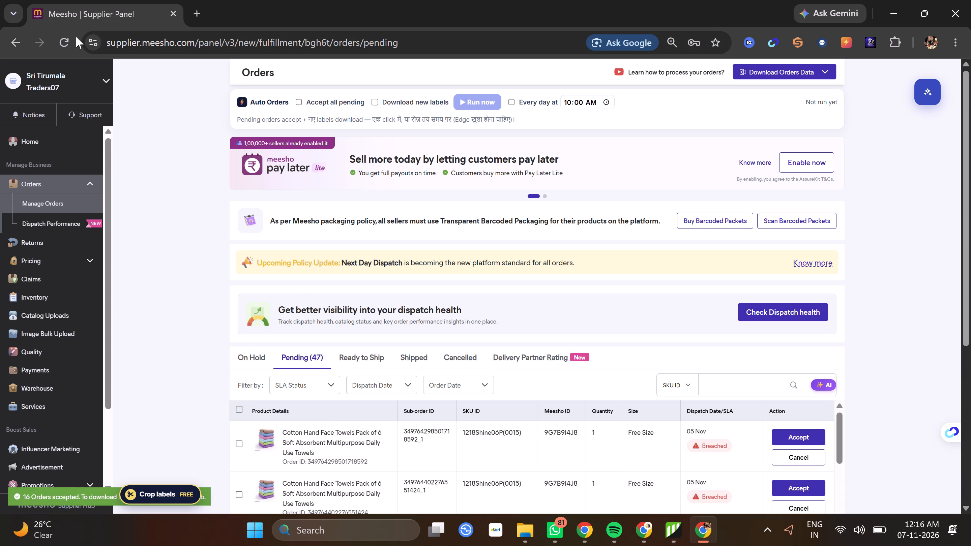
click(67, 35)
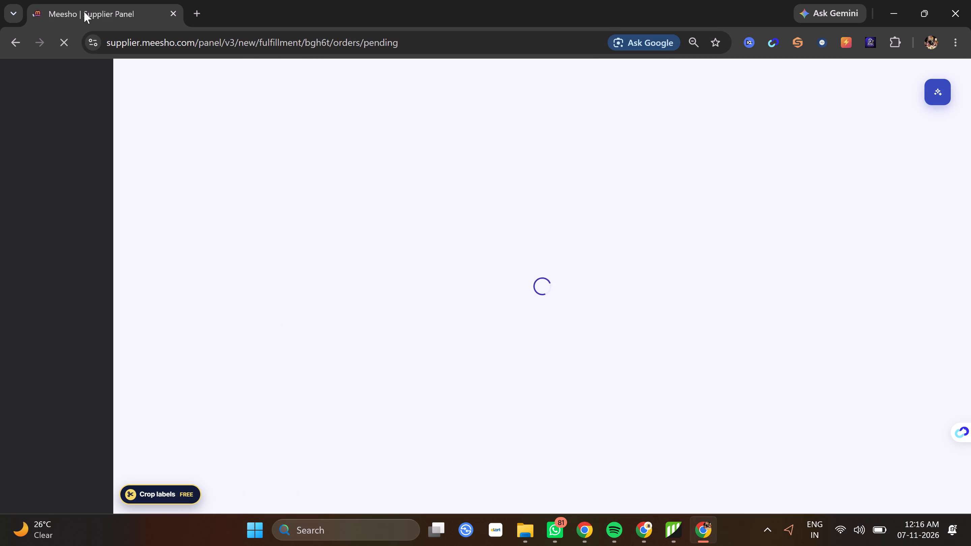
Select the 06 Nov pending orders with SKU IDs 1218Shine06P(0023) and 1218Plaincolor(3)06P, leaving out the 1218Shine06P(0015) orders.
scroll(257, 101, down, 4)
scroll(317, 138, down, 4)
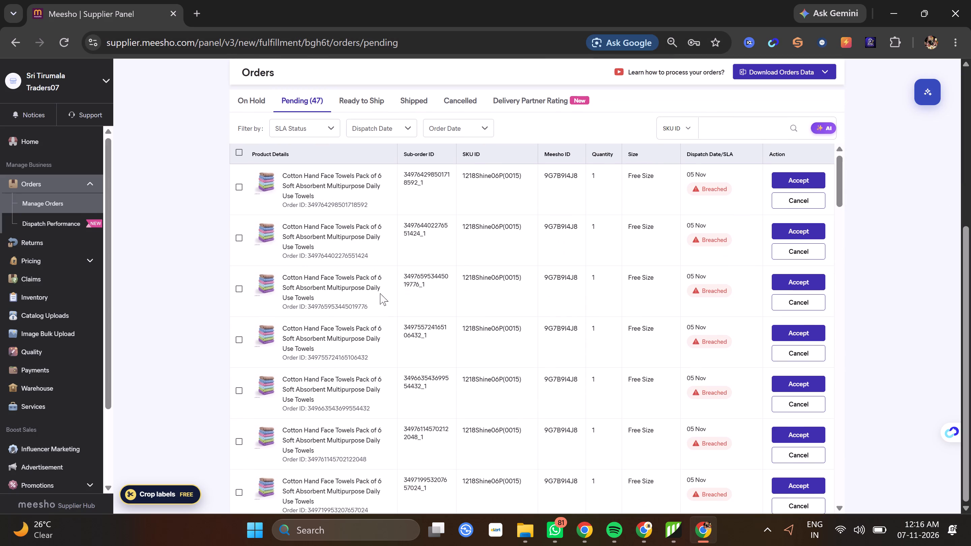
scroll(380, 289, down, 14)
scroll(388, 333, down, 3)
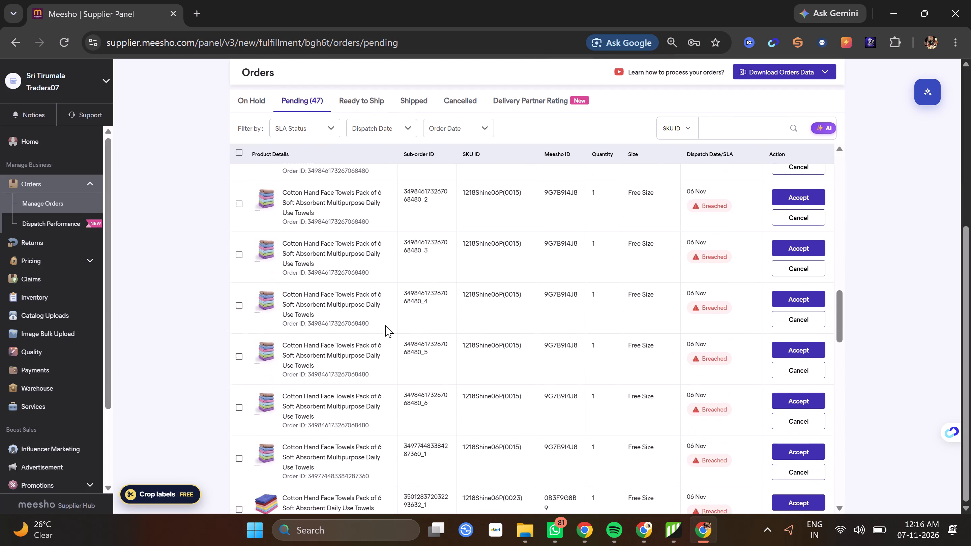
click(236, 378)
click(242, 427)
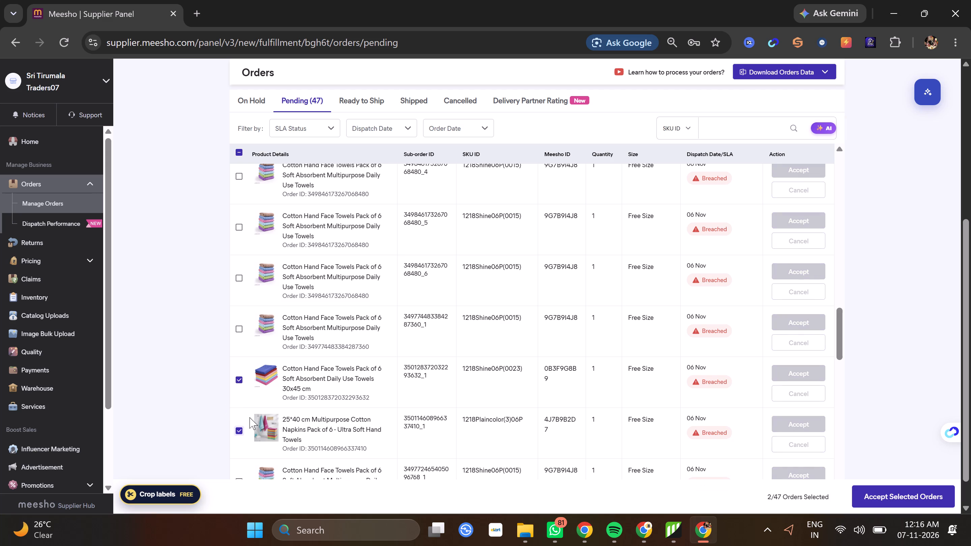
Add the 07 Nov pending orders to the selection, from the first 1218Plaincolor(3)06P order through the first 1218Shine06P(003) order.
scroll(448, 354, down, 4)
click(238, 417)
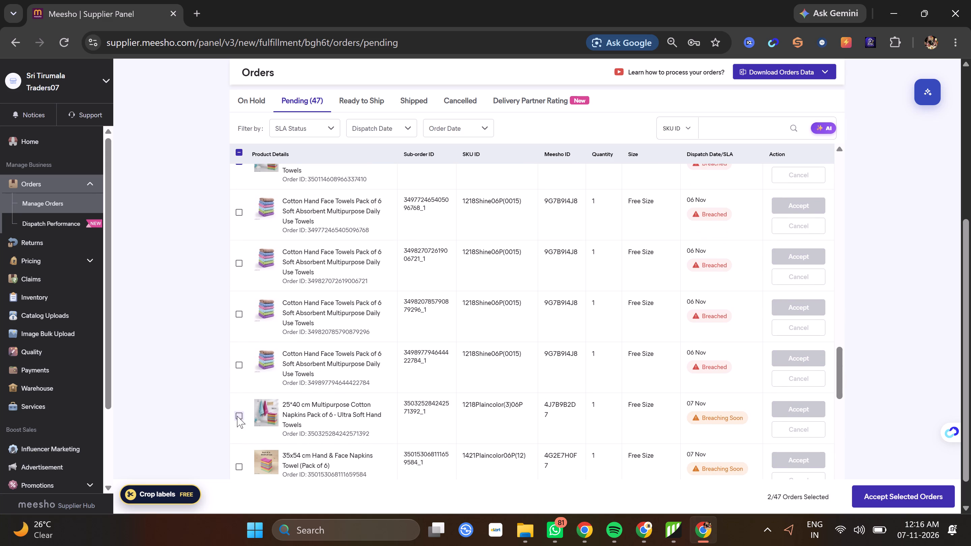
scroll(367, 356, down, 1)
click(241, 401)
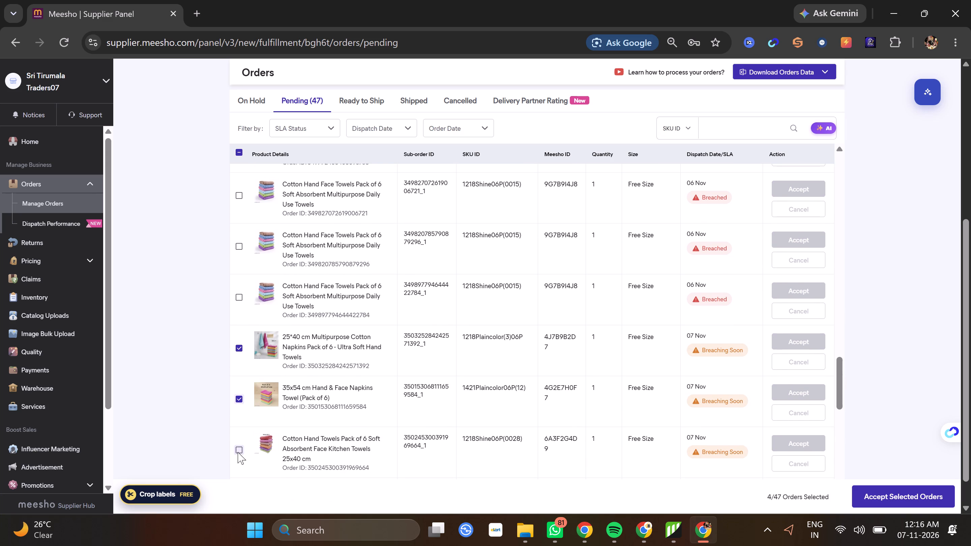
click(238, 452)
scroll(353, 351, down, 3)
click(240, 348)
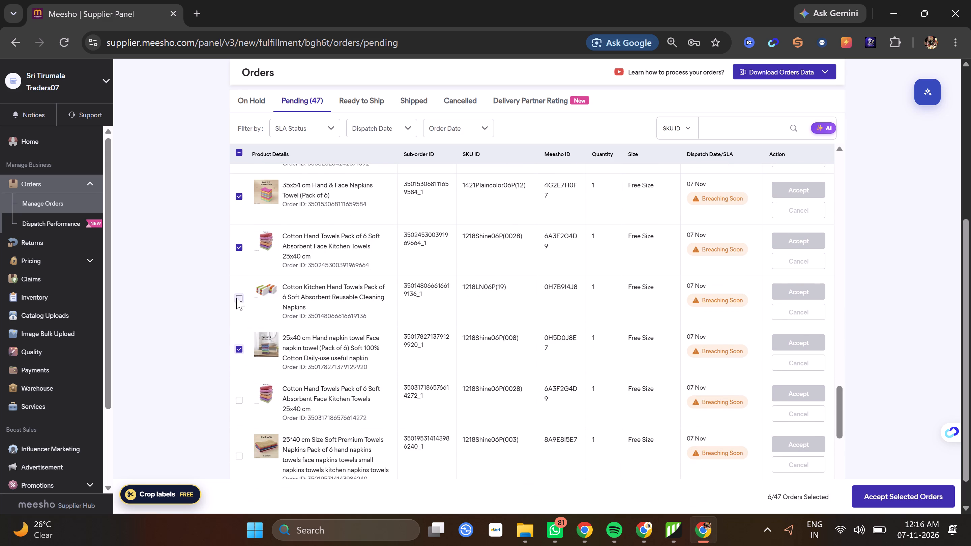
click(236, 298)
click(238, 403)
click(241, 451)
click(241, 455)
Add the remaining 07 Nov pending orders to the selection, from the second 1218Shine06P(003) order to the end of the list.
scroll(310, 346, down, 4)
click(241, 305)
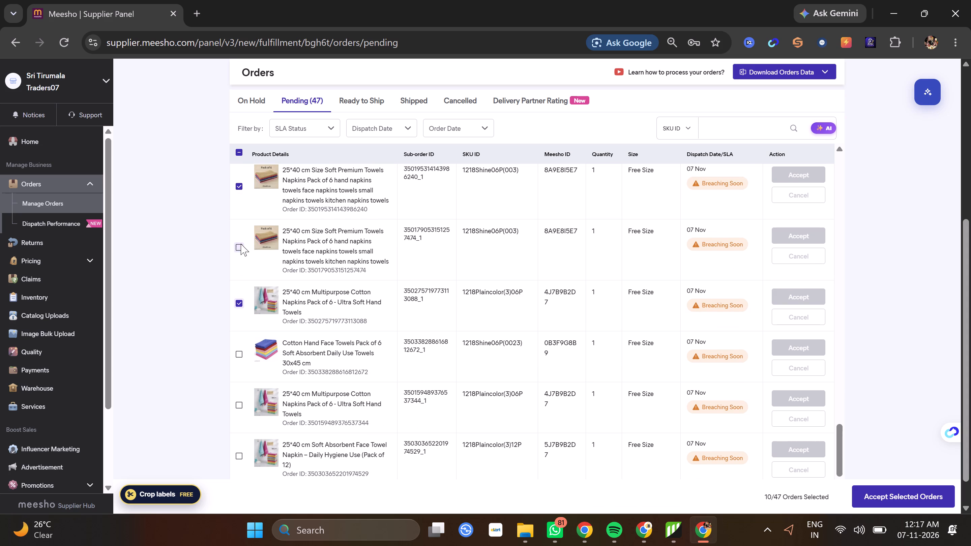
click(241, 244)
click(231, 352)
click(238, 352)
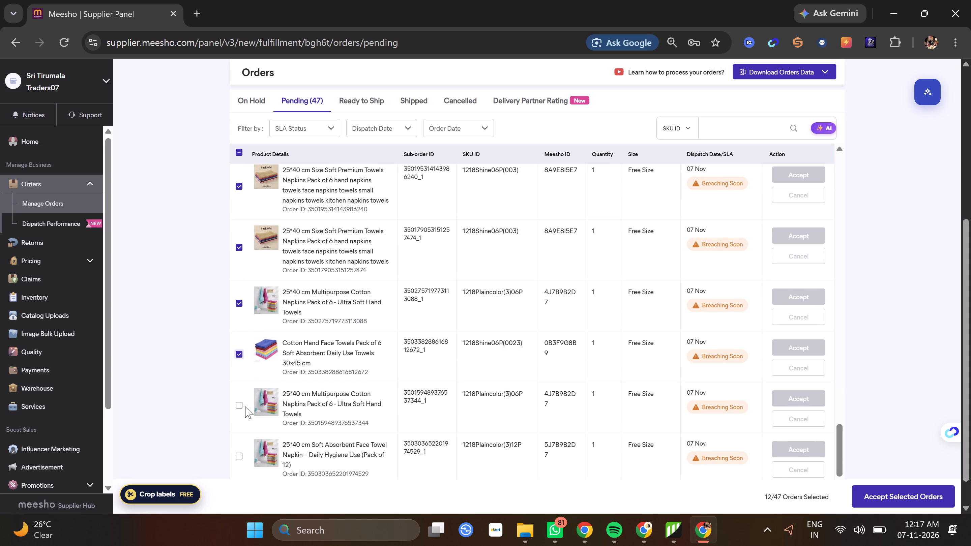
click(239, 405)
click(240, 455)
scroll(344, 326, down, 2)
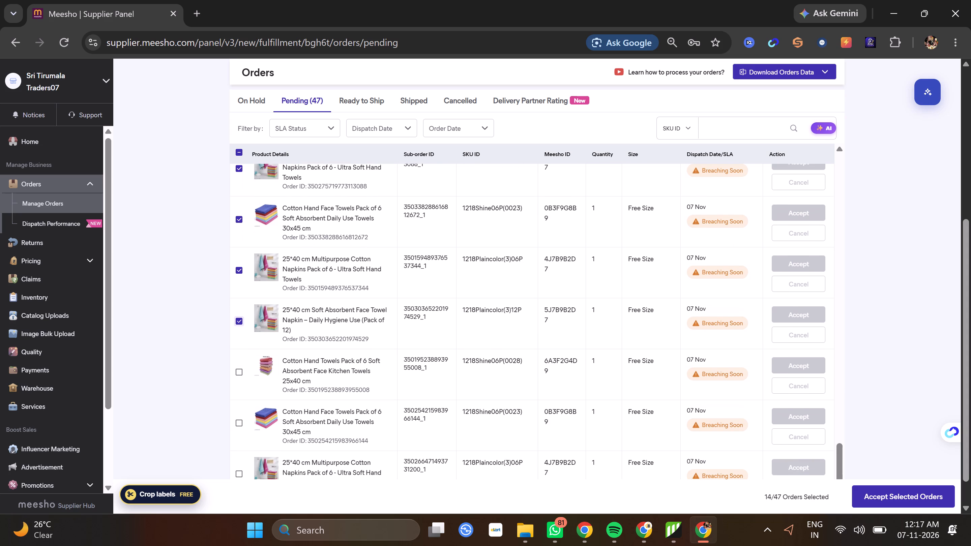
click(237, 373)
click(241, 422)
scroll(329, 342, down, 3)
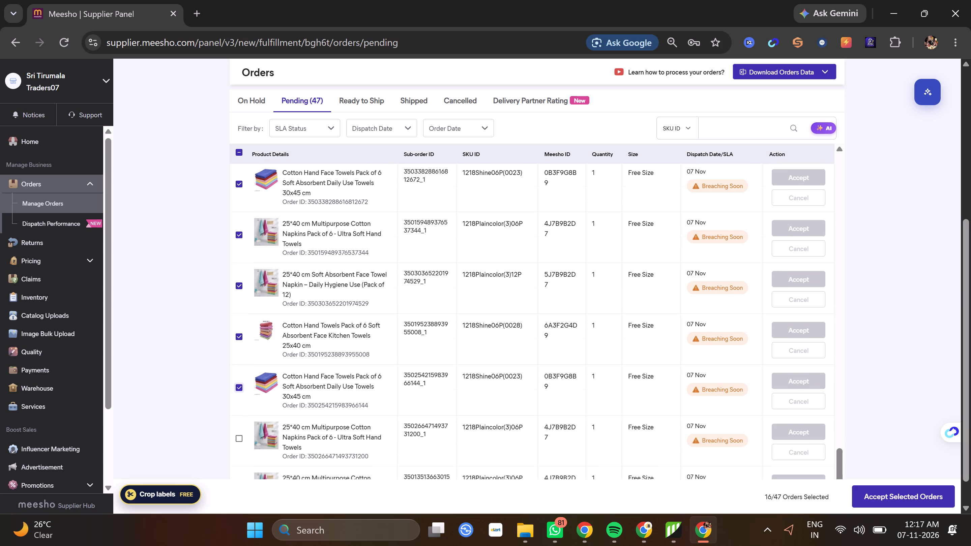
click(240, 432)
scroll(358, 330, down, 3)
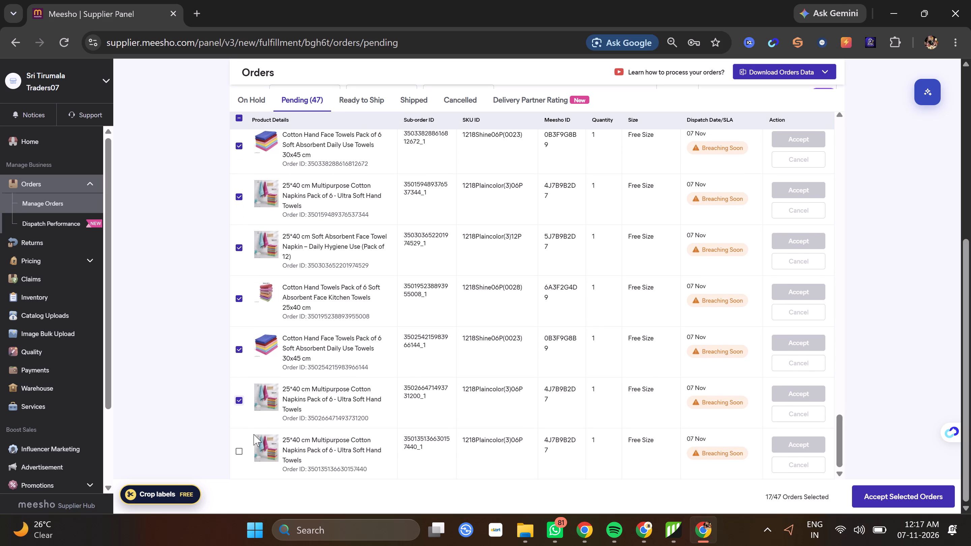
click(241, 453)
Accept the selected pending orders in bulk and reload the orders page.
click(882, 492)
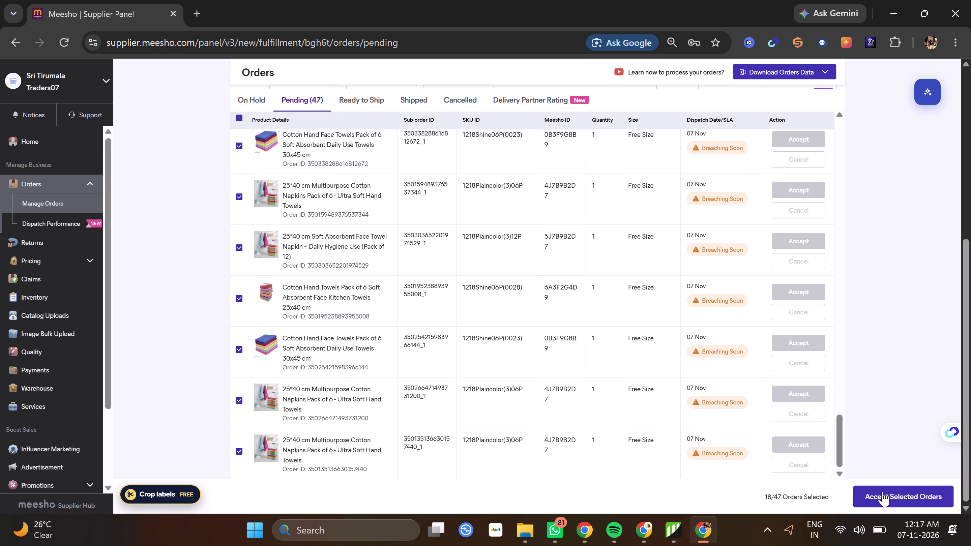
click(444, 313)
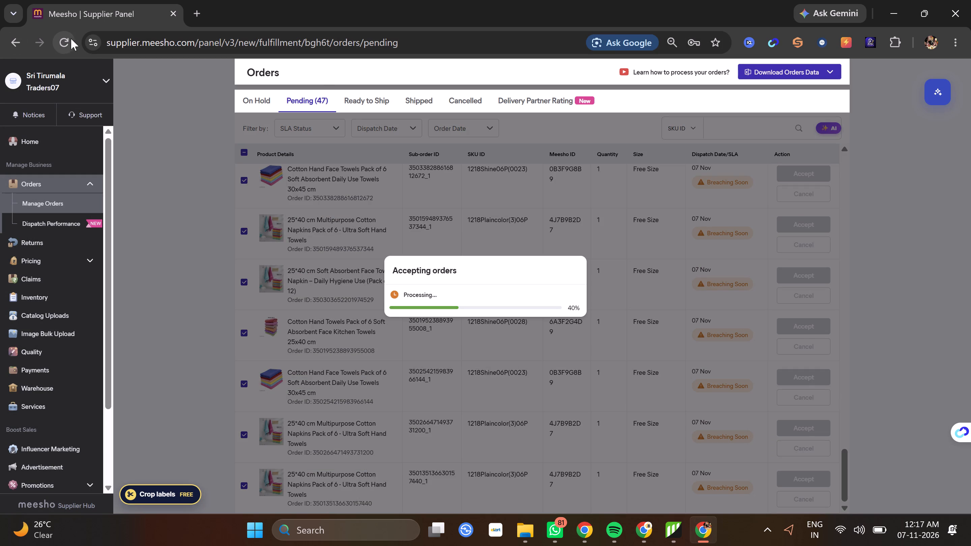
click(66, 41)
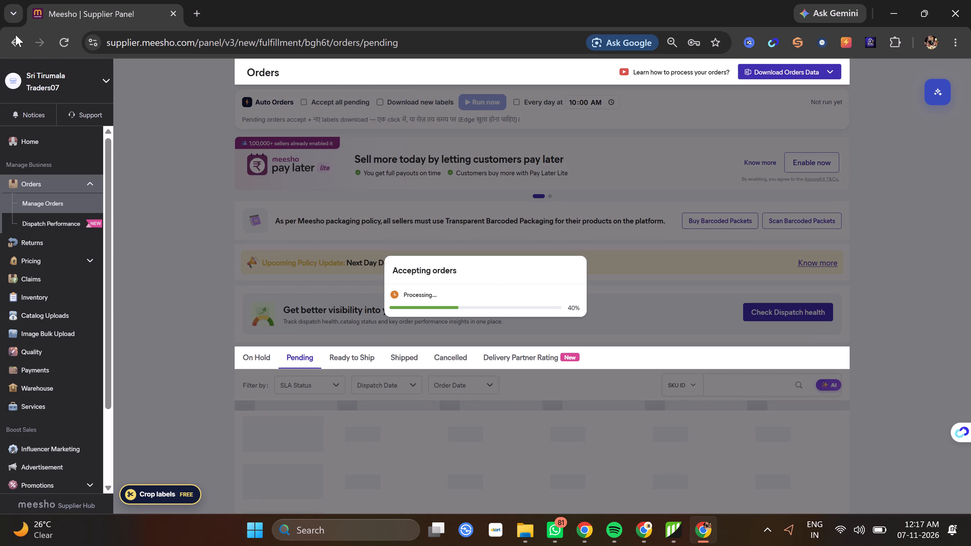
click(55, 42)
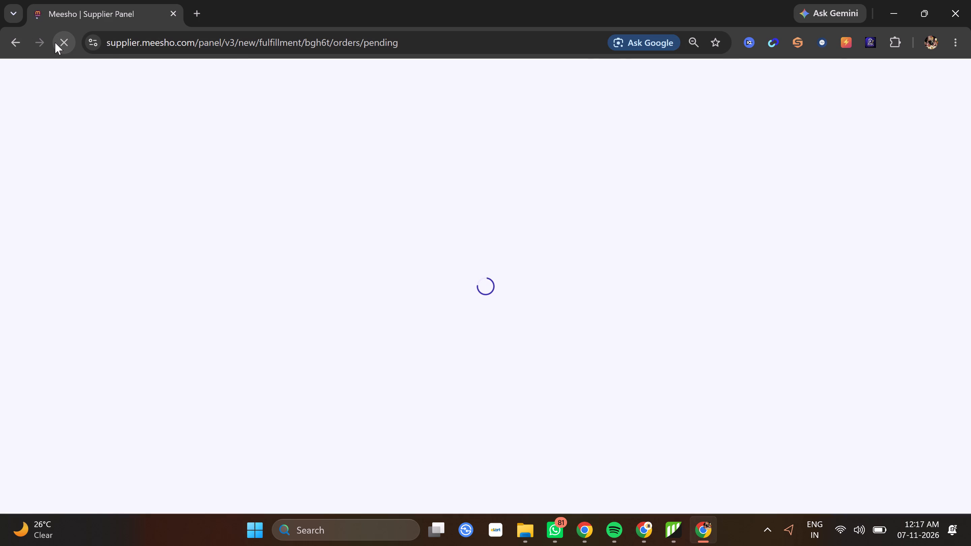
click(416, 325)
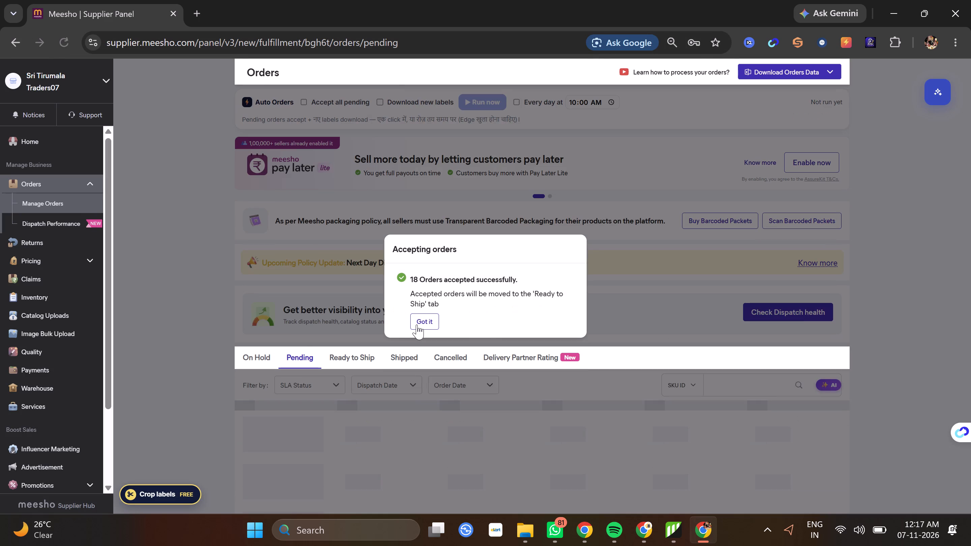
Select and accept the pending 1218Shine06P(0023), 1218Shine06P(0028) and 1218Plaincolor(3)06P orders, and reload the orders page.
scroll(345, 275, down, 6)
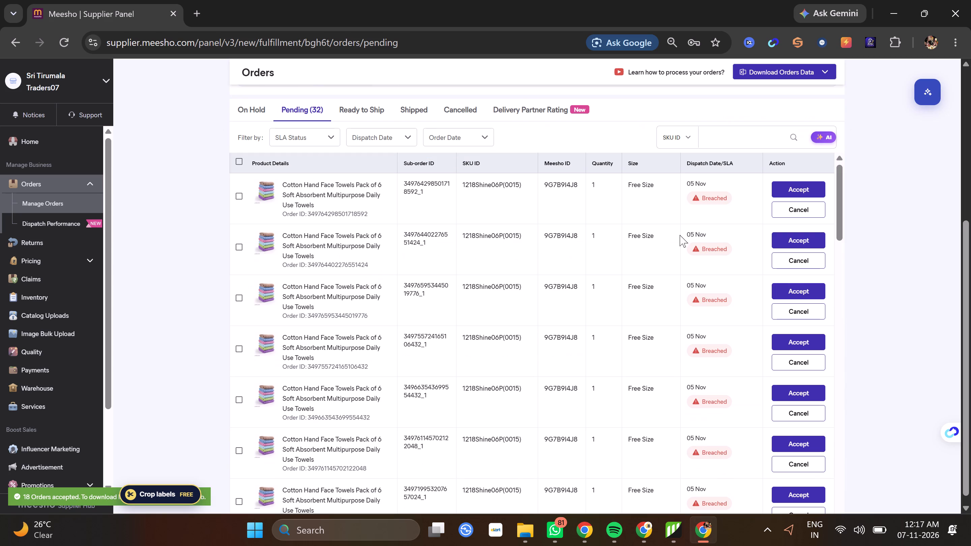
scroll(457, 236, down, 11)
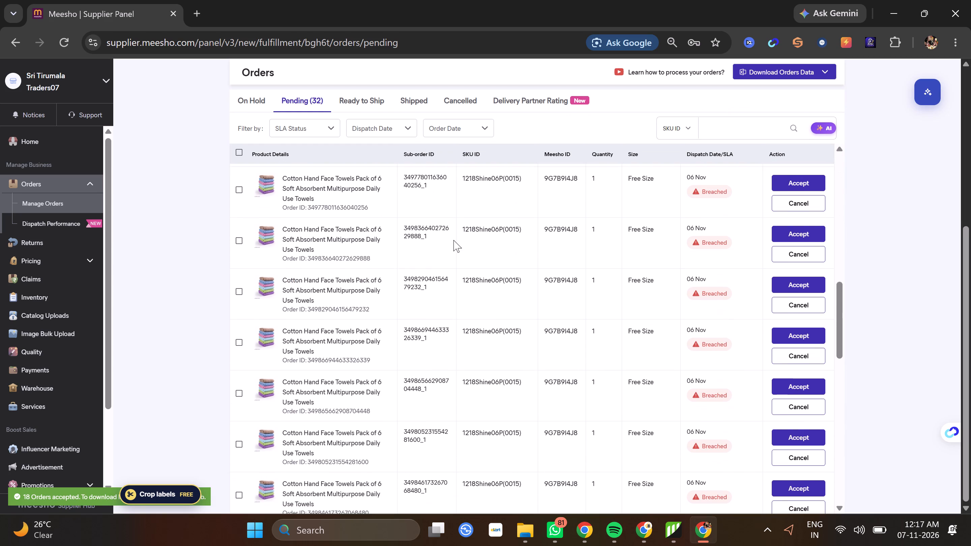
scroll(453, 240, down, 7)
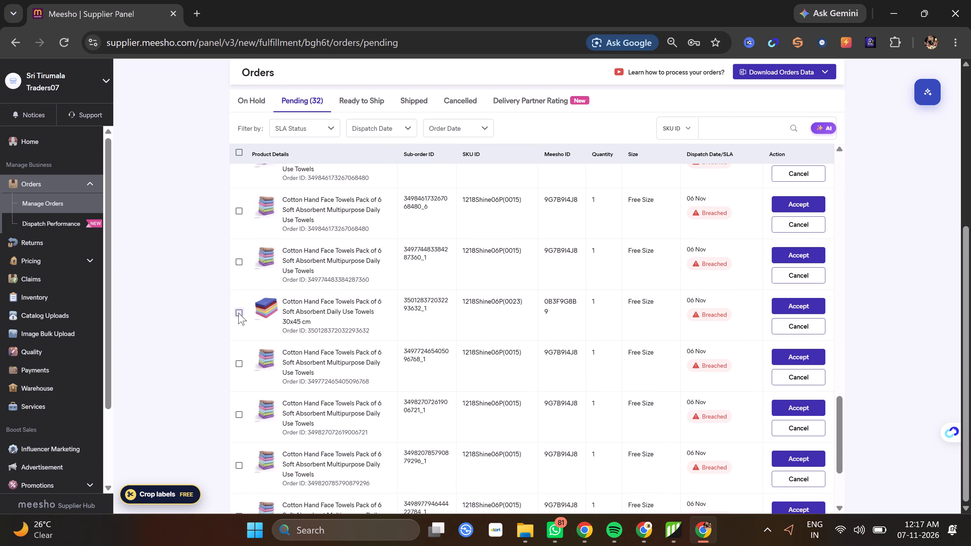
click(238, 313)
scroll(342, 284, down, 1)
scroll(425, 300, down, 4)
scroll(535, 293, down, 1)
scroll(432, 340, down, 3)
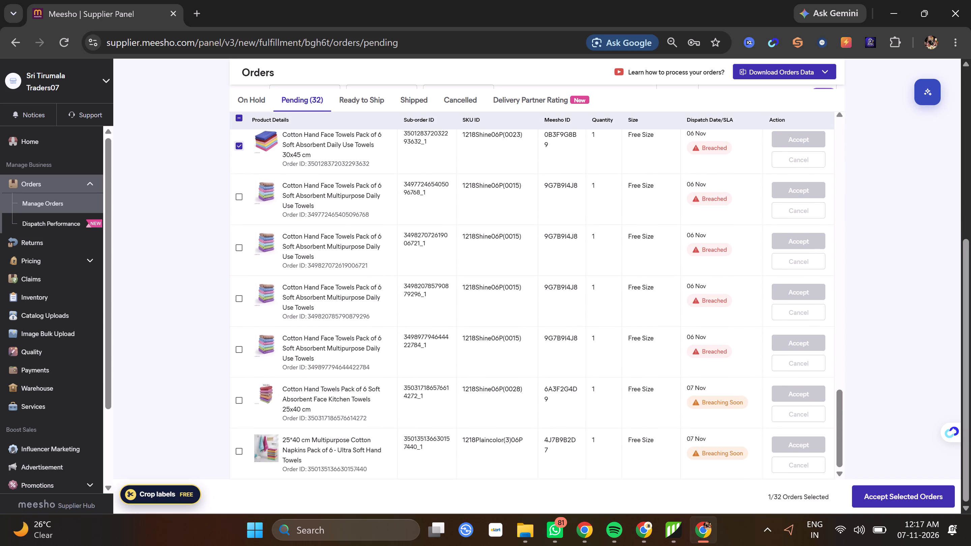
click(238, 401)
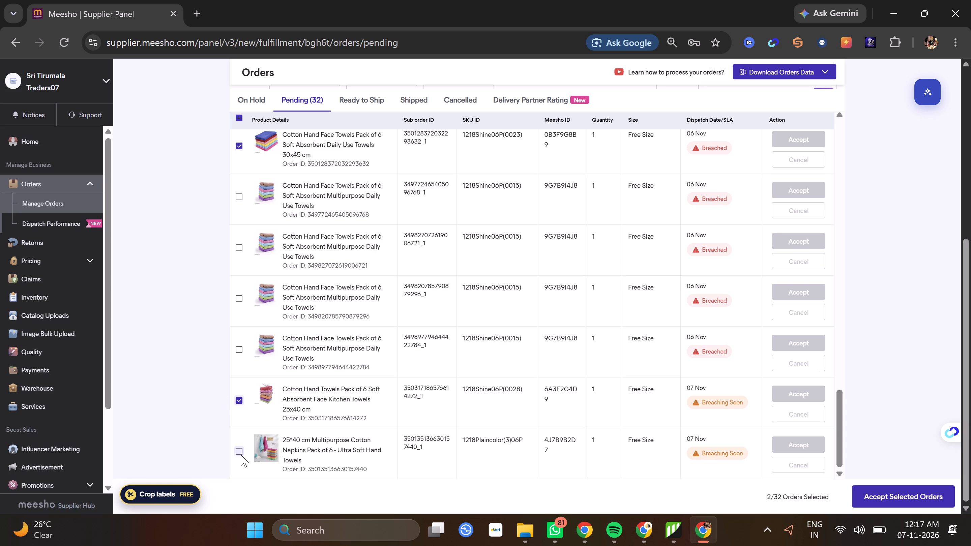
click(240, 454)
click(888, 495)
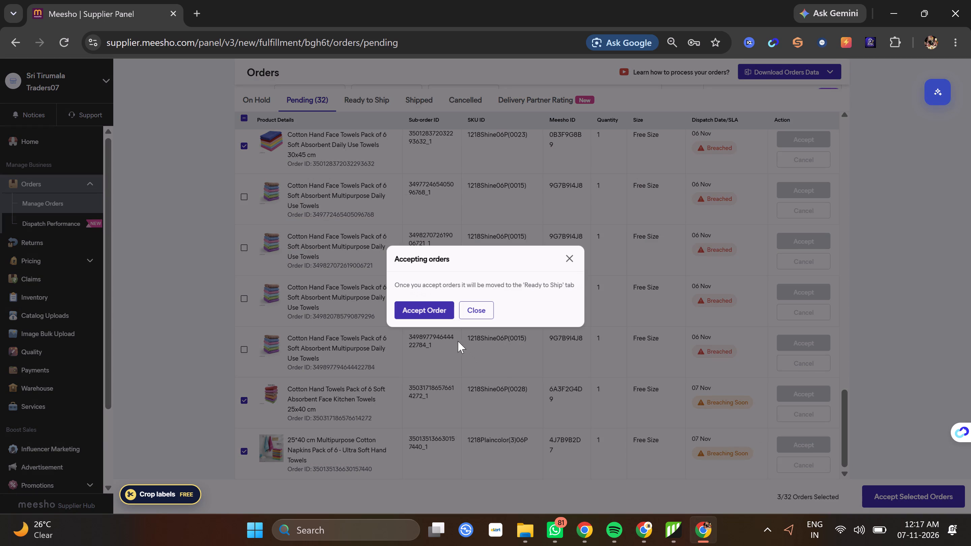
click(433, 313)
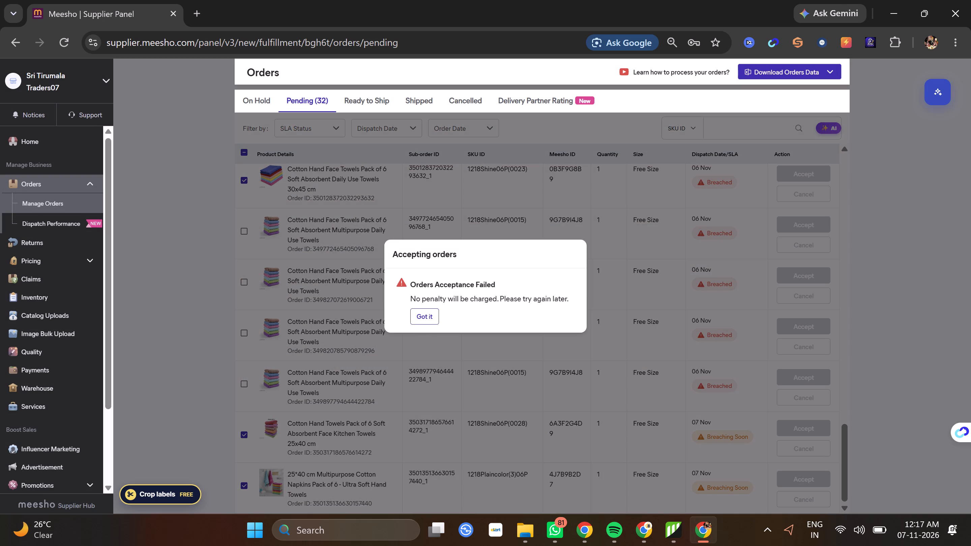
click(422, 317)
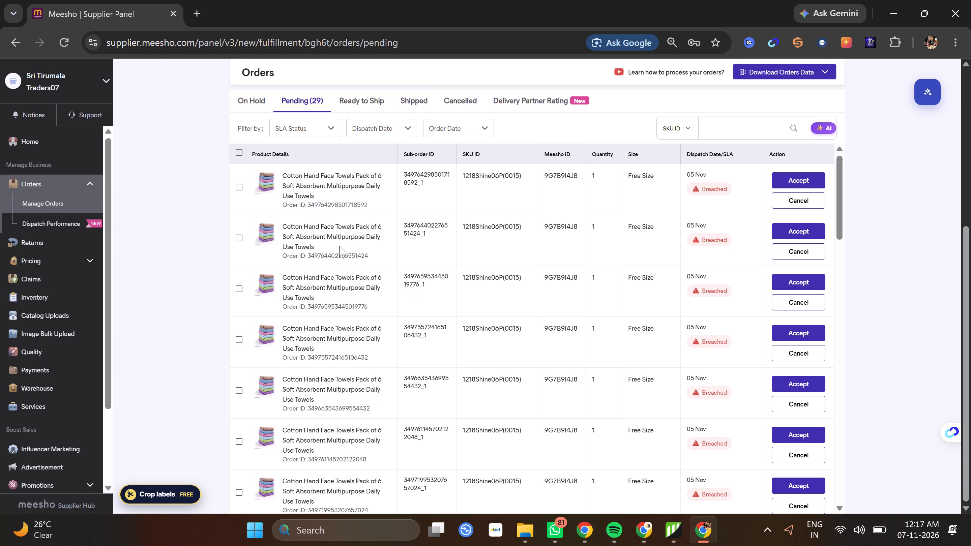
click(63, 45)
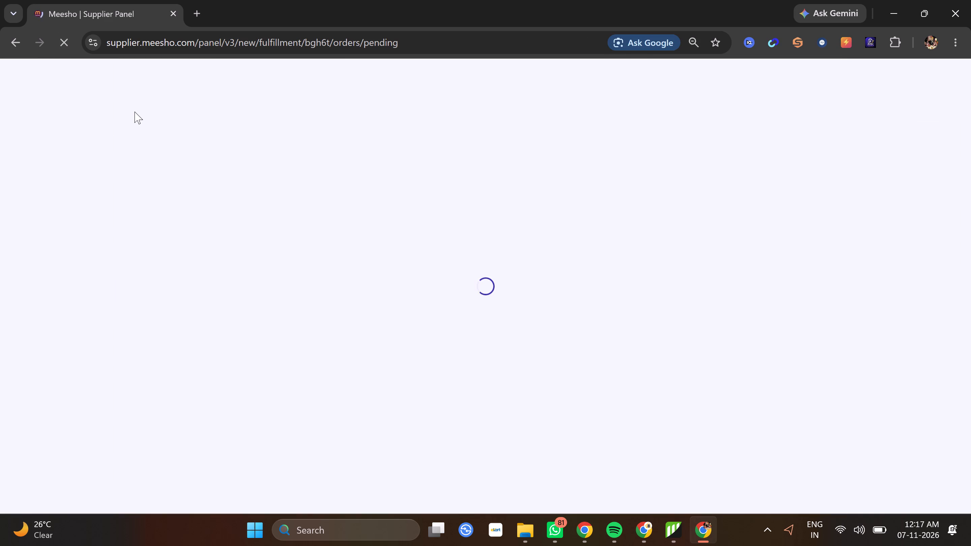
Switch to the Ready to Ship orders and select all of them.
scroll(448, 200, down, 3)
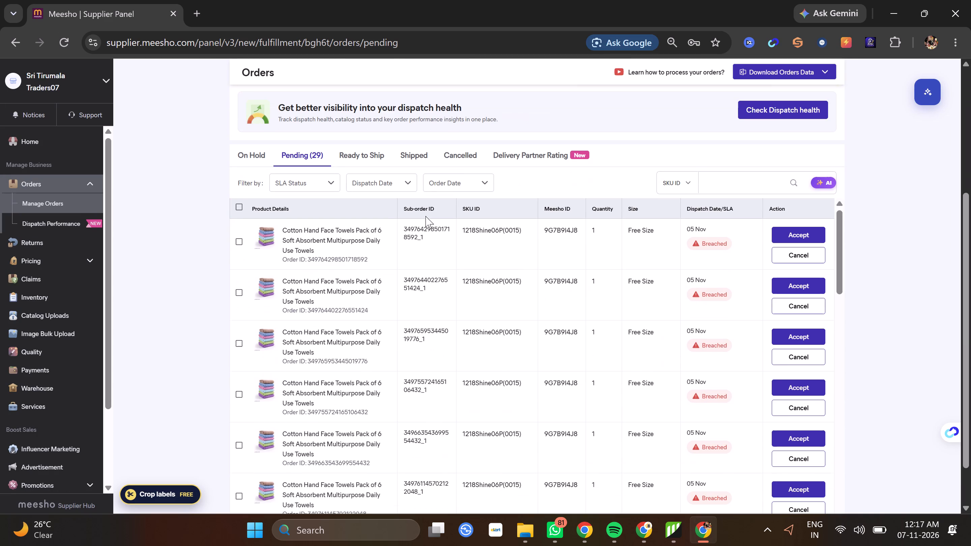
click(374, 151)
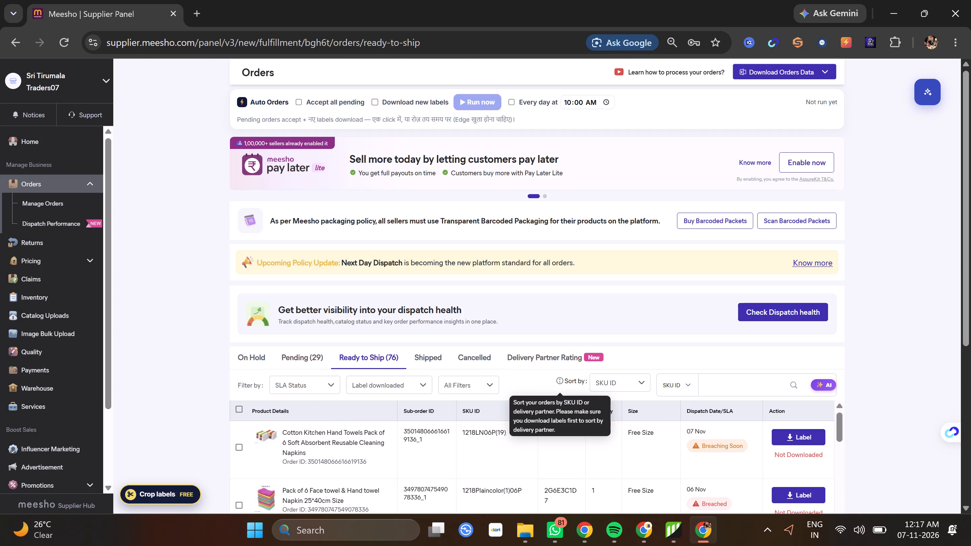
scroll(381, 252, down, 4)
click(239, 154)
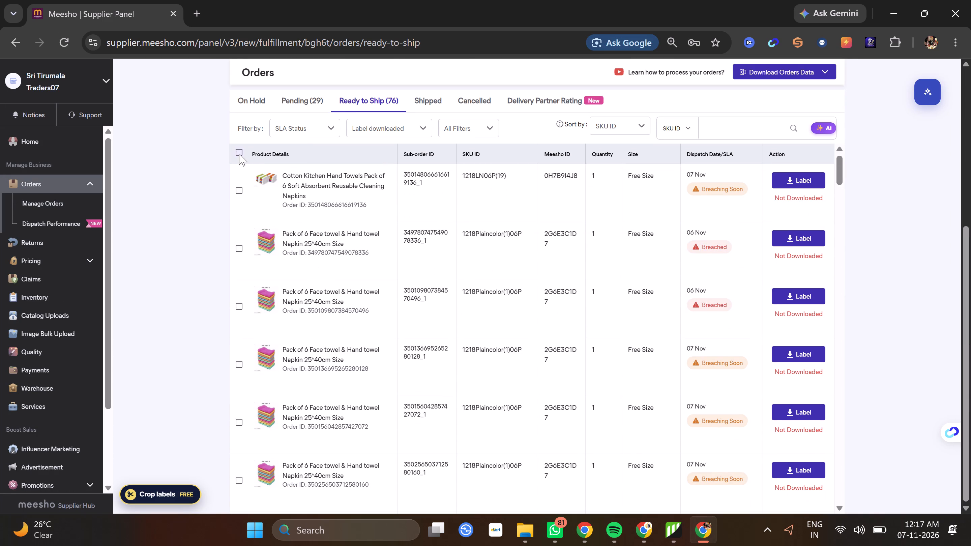
Look through the Ready to Ship orders down to the end of the list, checking their selection and label status.
scroll(537, 324, down, 15)
scroll(542, 320, down, 8)
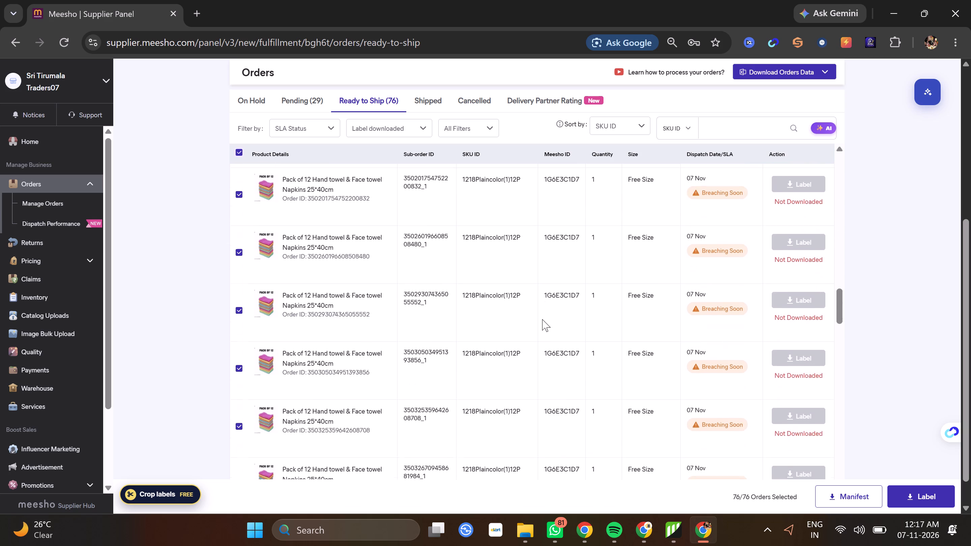
scroll(542, 319, down, 11)
scroll(542, 314, up, 1)
scroll(542, 314, down, 18)
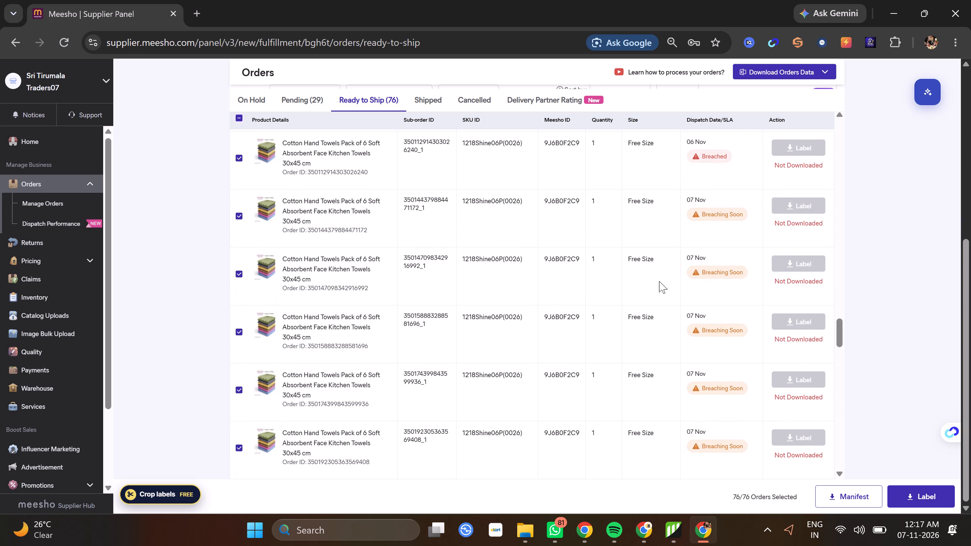
scroll(659, 281, down, 3)
scroll(658, 284, down, 18)
scroll(657, 287, down, 7)
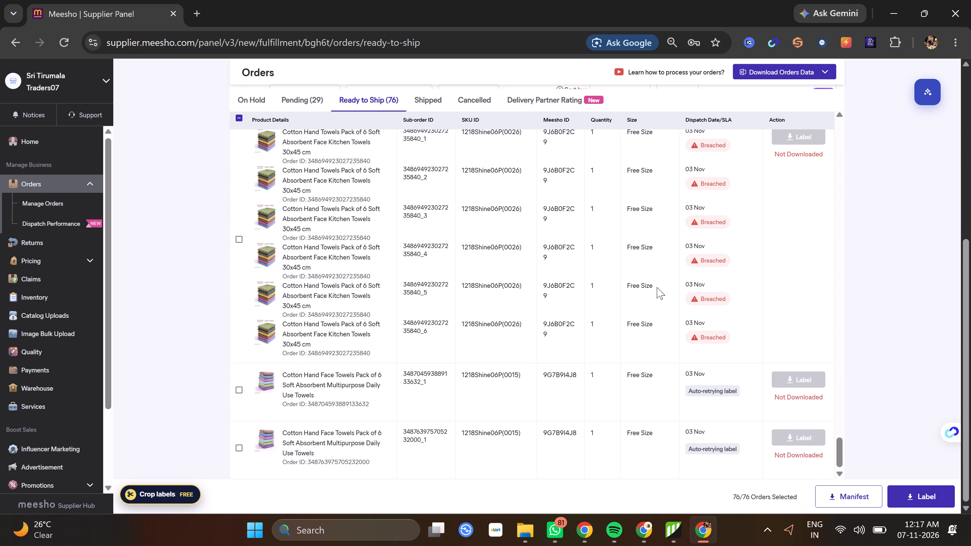
Clear the partial selection and select all of the Ready to Ship orders again.
scroll(657, 287, down, 11)
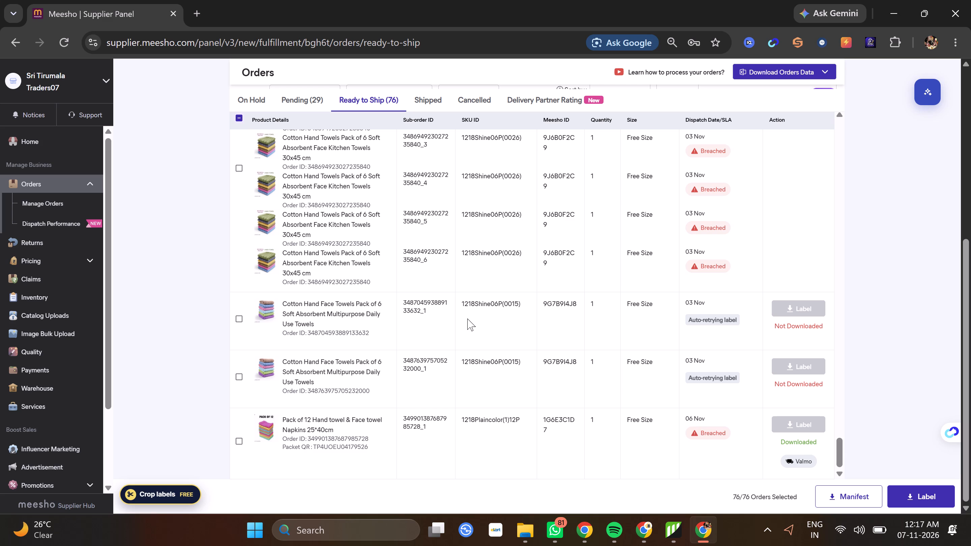
click(239, 119)
click(239, 119)
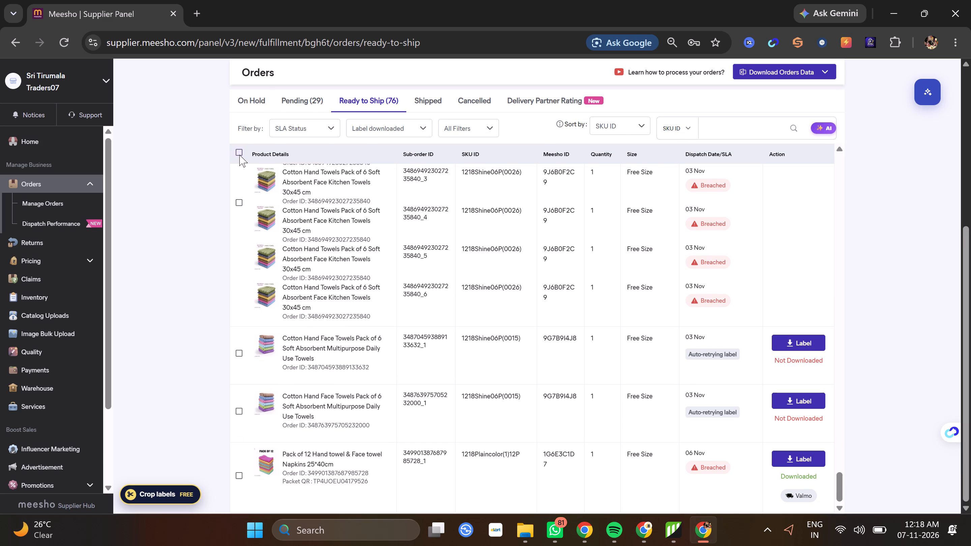
click(239, 155)
Deselect the two 1218Shine06P(0015) orders and the breached six-item 1218Shine06P(0026) order dated 03 Nov.
scroll(579, 270, down, 5)
scroll(680, 295, down, 4)
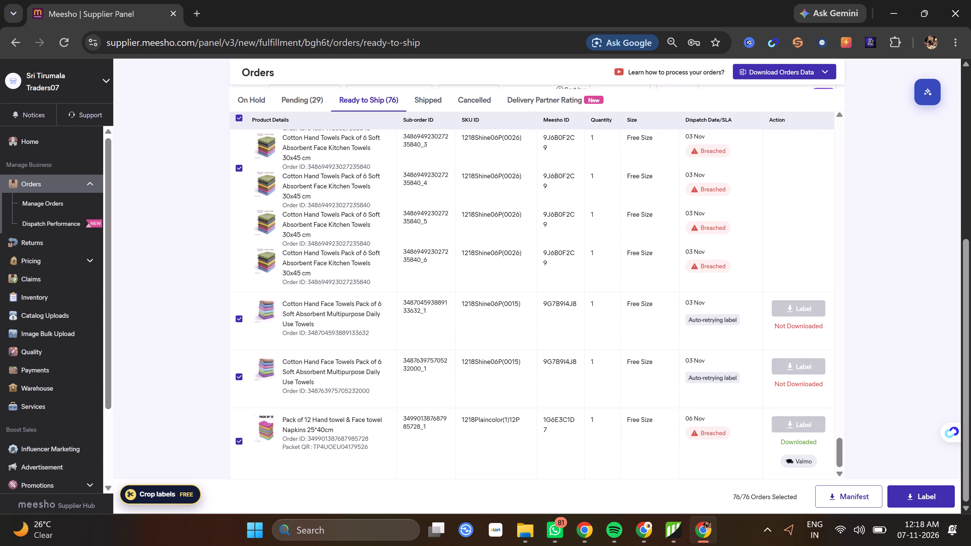
click(236, 375)
click(239, 320)
scroll(296, 301, up, 1)
scroll(299, 329, down, 1)
scroll(299, 329, up, 3)
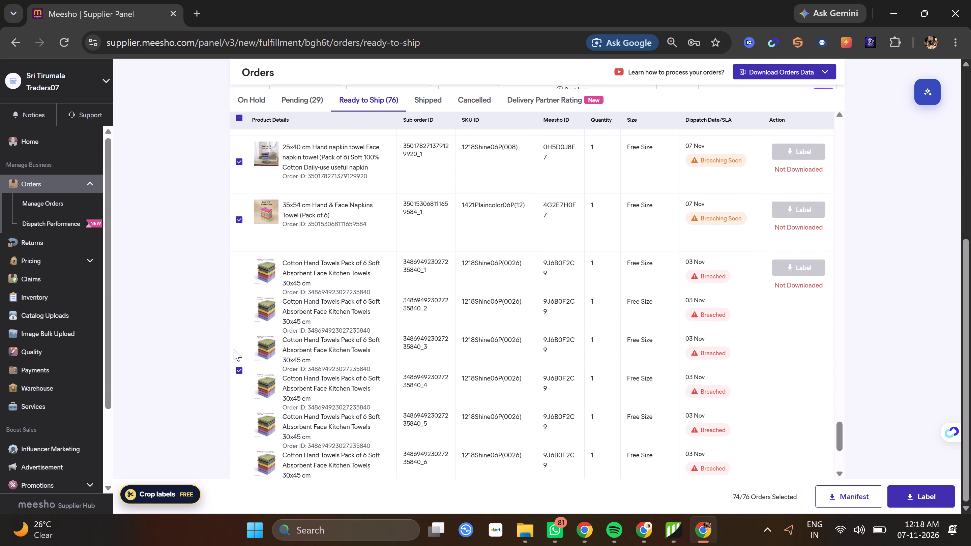
click(236, 367)
scroll(326, 346, up, 2)
scroll(392, 342, down, 7)
scroll(516, 335, down, 5)
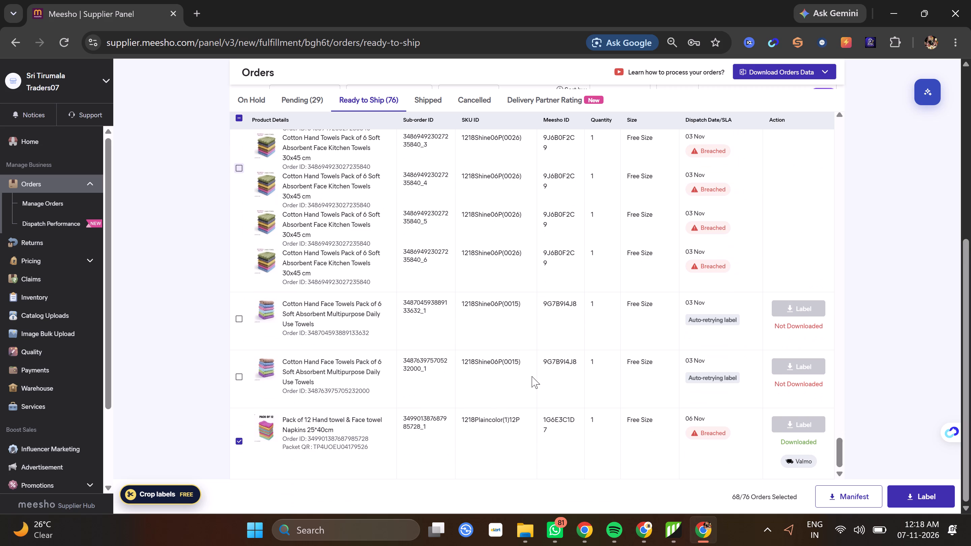
scroll(532, 376, down, 6)
Check the remaining selection and generate the shipping labels for the selected Ready to Ship orders.
scroll(608, 417, up, 6)
scroll(797, 431, up, 4)
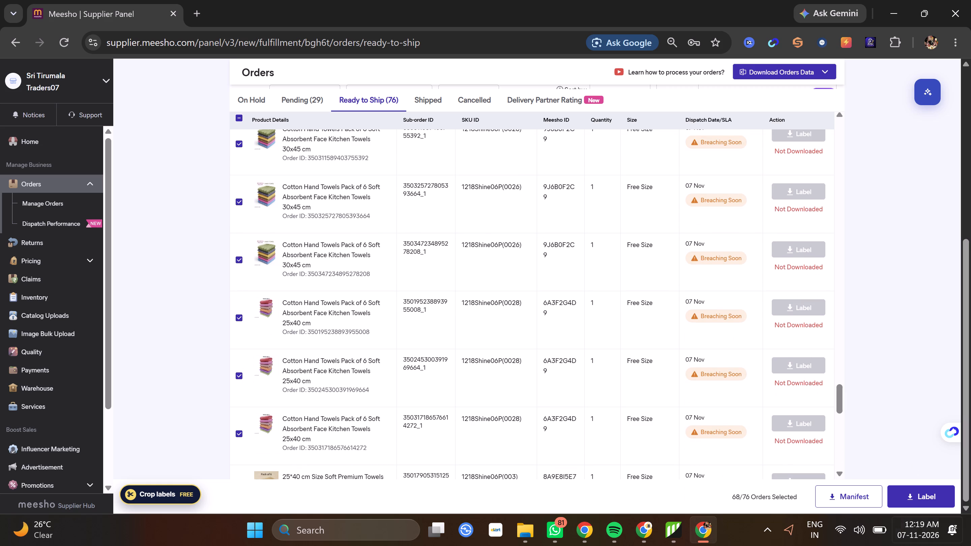
click(922, 489)
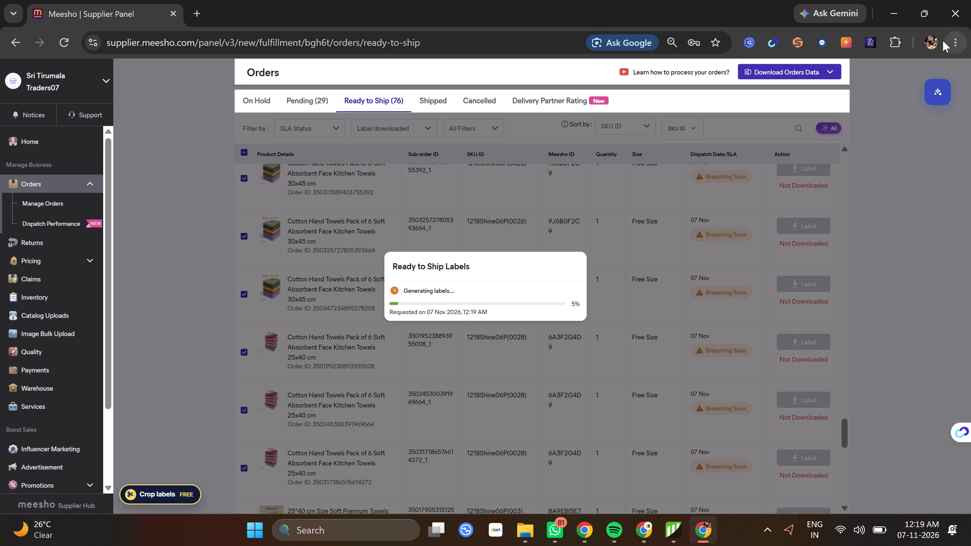
Switch to the other Chrome window and open PackPilot in a new tab.
click(582, 538)
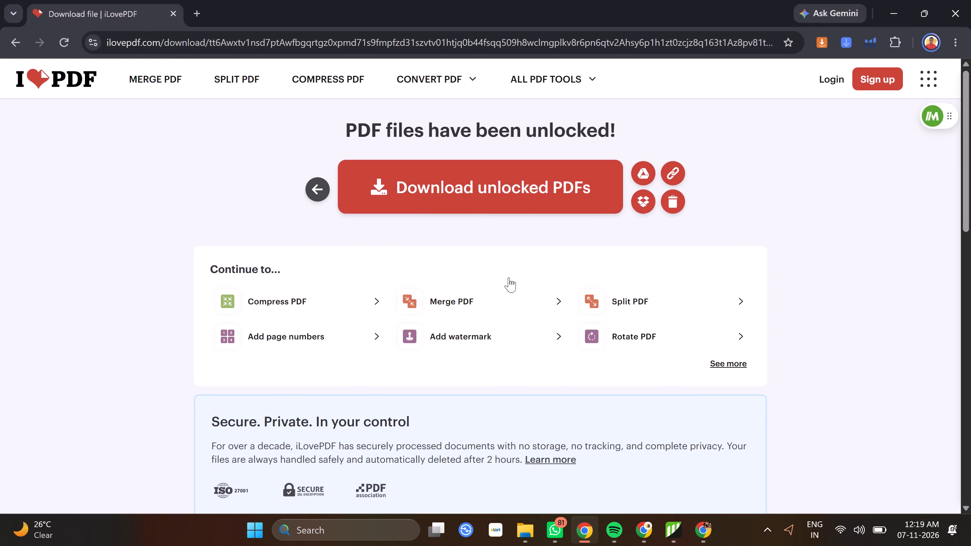
click(197, 14)
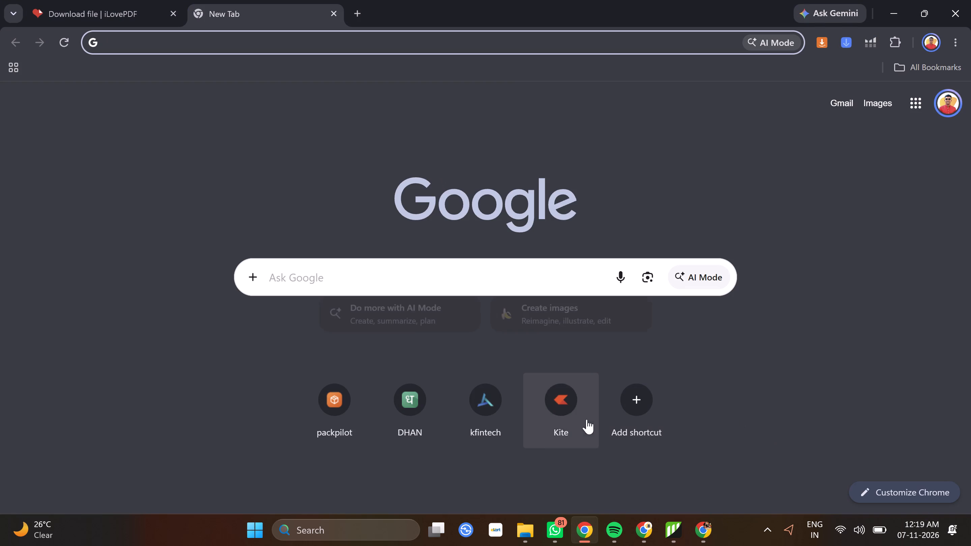
click(316, 399)
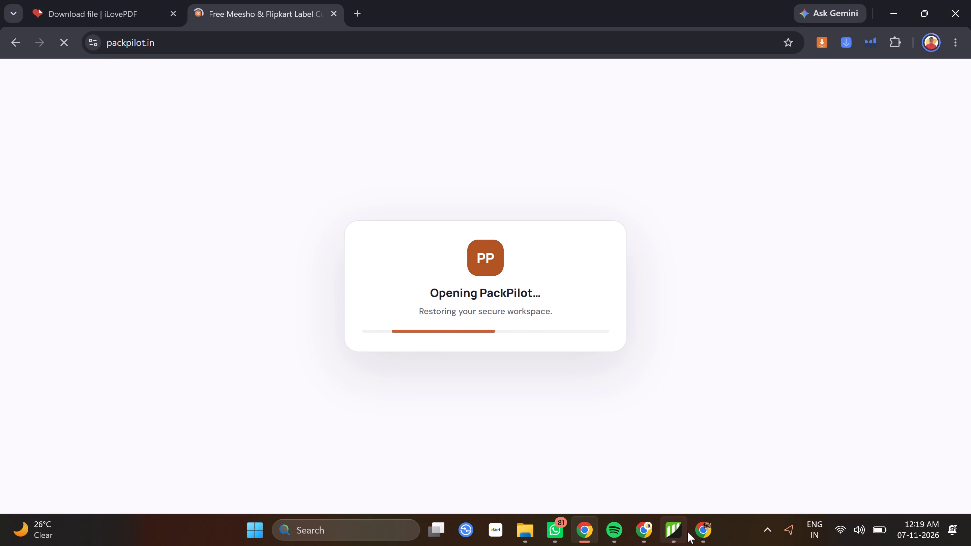
Return to the Meesho supplier panel and download the generated labels PDF without the manifest.
click(700, 529)
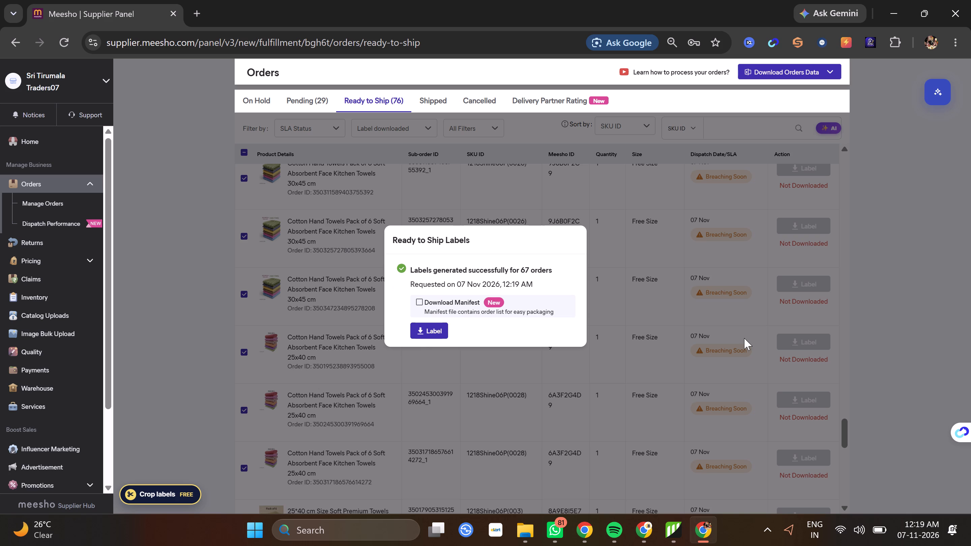
click(446, 330)
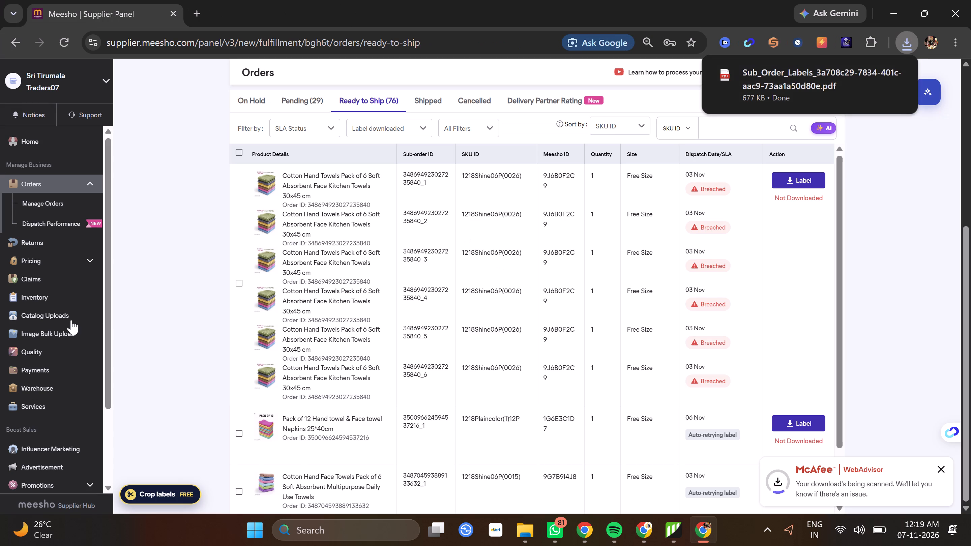
Look over the first label and invoice in the downloaded PDF in Adobe Acrobat and close it.
scroll(438, 414, down, 11)
scroll(481, 380, down, 5)
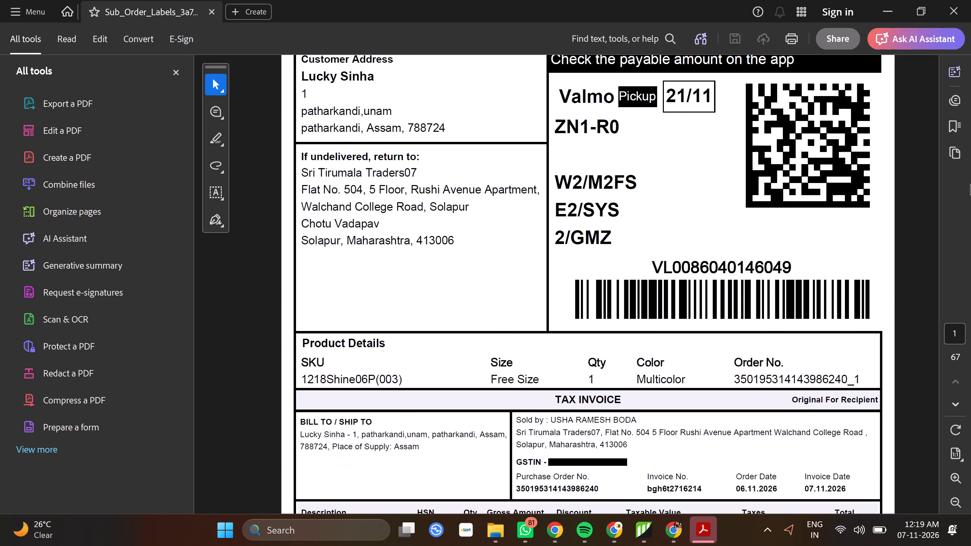
click(964, 8)
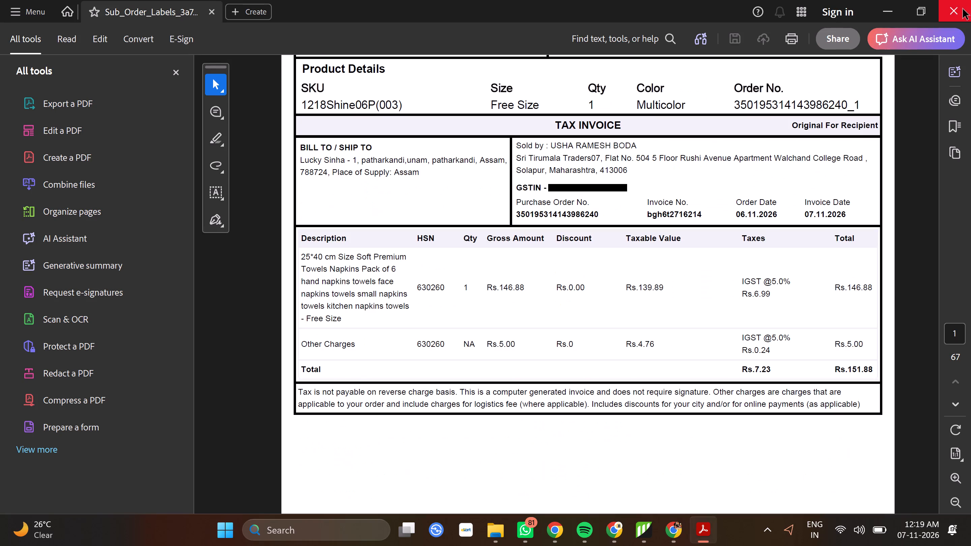
Copy SKU 1218Plaincolor(1)12P from a Ready to Ship order and search the orders for it.
scroll(701, 321, down, 6)
scroll(688, 372, down, 11)
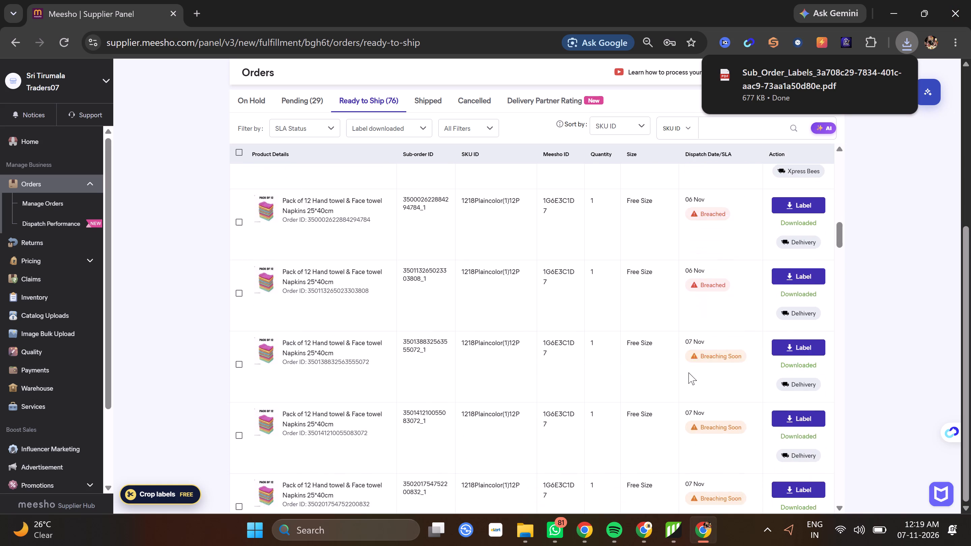
scroll(688, 372, down, 7)
scroll(691, 364, up, 17)
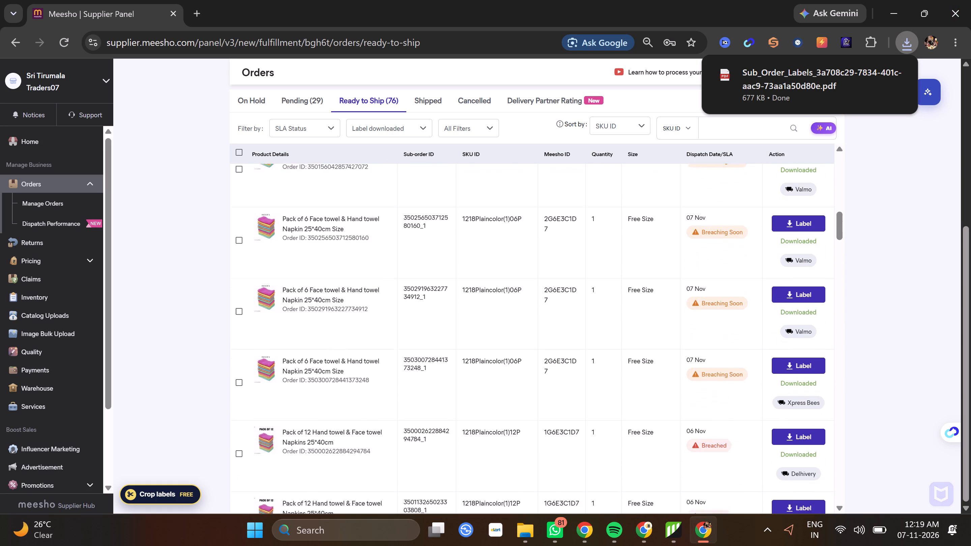
scroll(467, 371, down, 5)
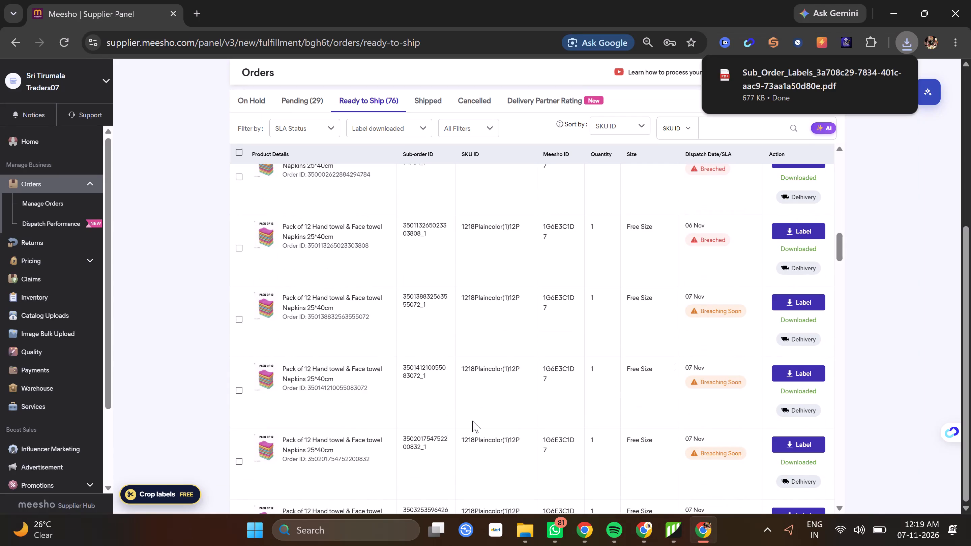
drag(521, 370, 460, 380)
right_click(469, 365)
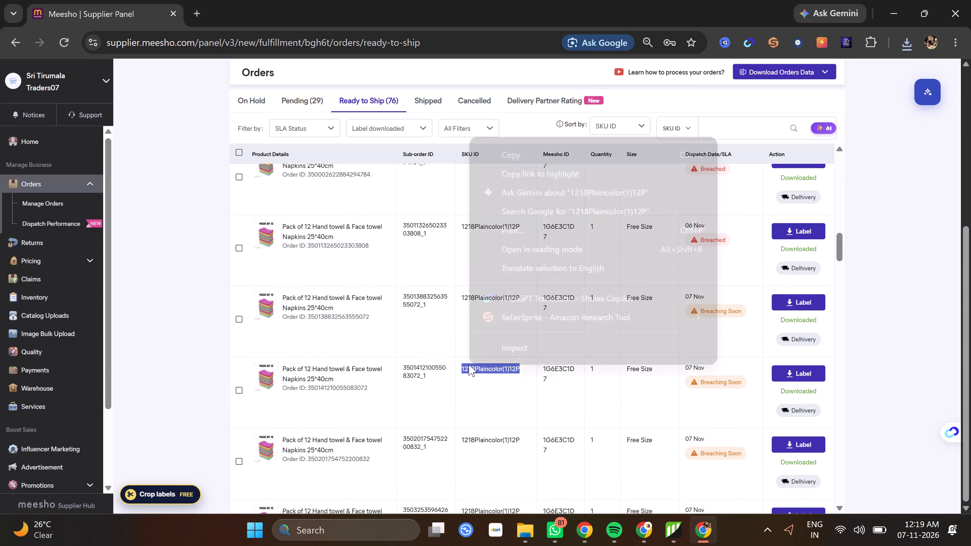
click(534, 154)
click(761, 120)
right_click(761, 120)
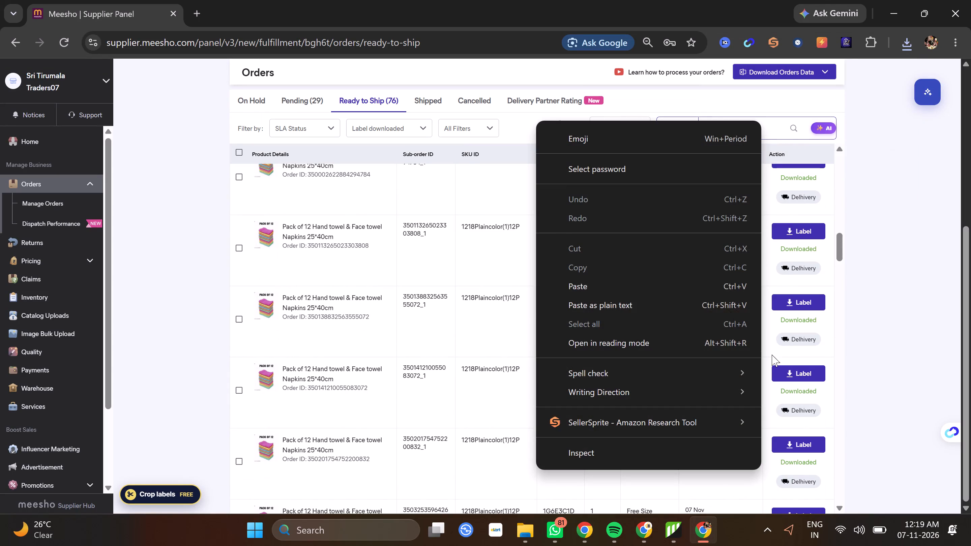
click(619, 289)
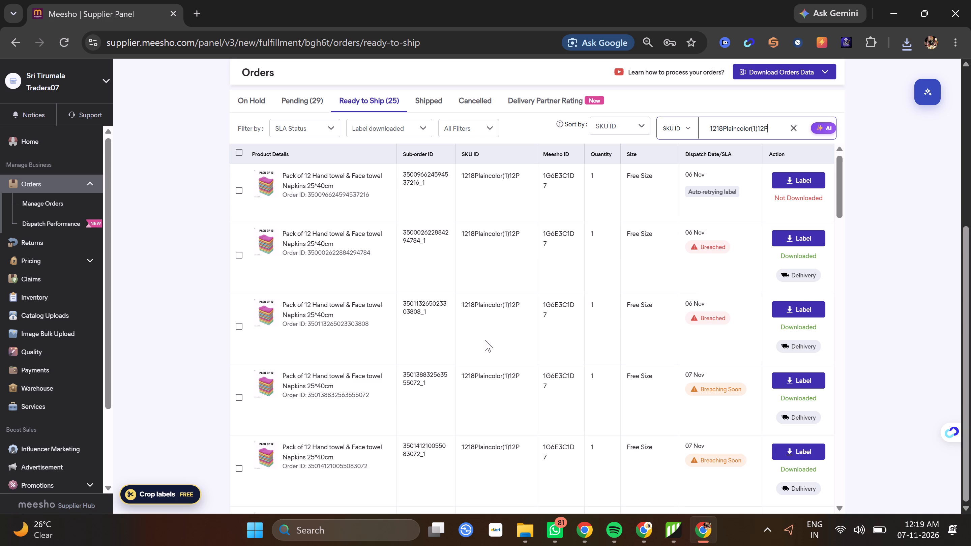
Look through the 1218Plaincolor(1)12P orders to the end of the list, checking label status and courier, and clear the SKU search.
scroll(546, 315, down, 2)
scroll(546, 315, up, 4)
scroll(548, 313, down, 20)
scroll(548, 313, down, 4)
scroll(548, 312, up, 1)
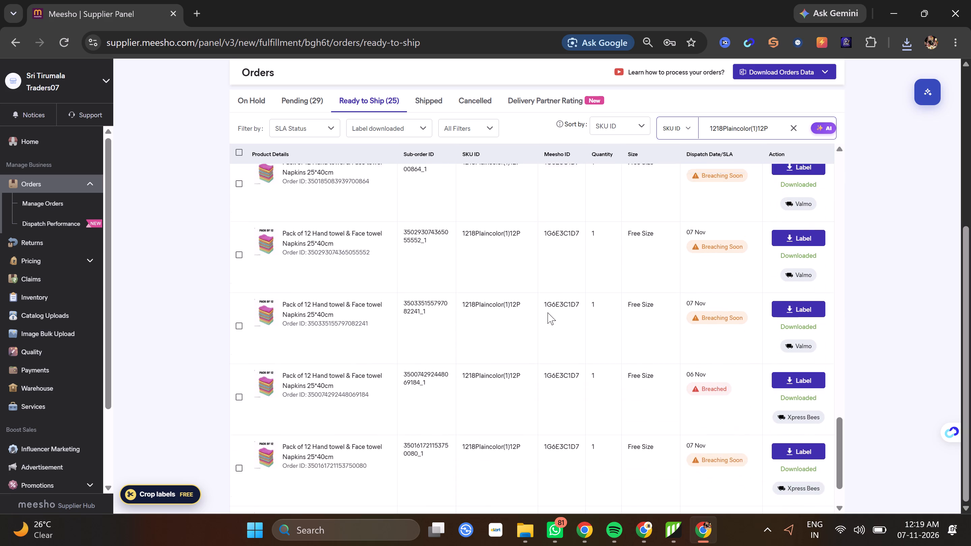
scroll(548, 312, down, 8)
scroll(615, 299, down, 6)
scroll(687, 372, down, 4)
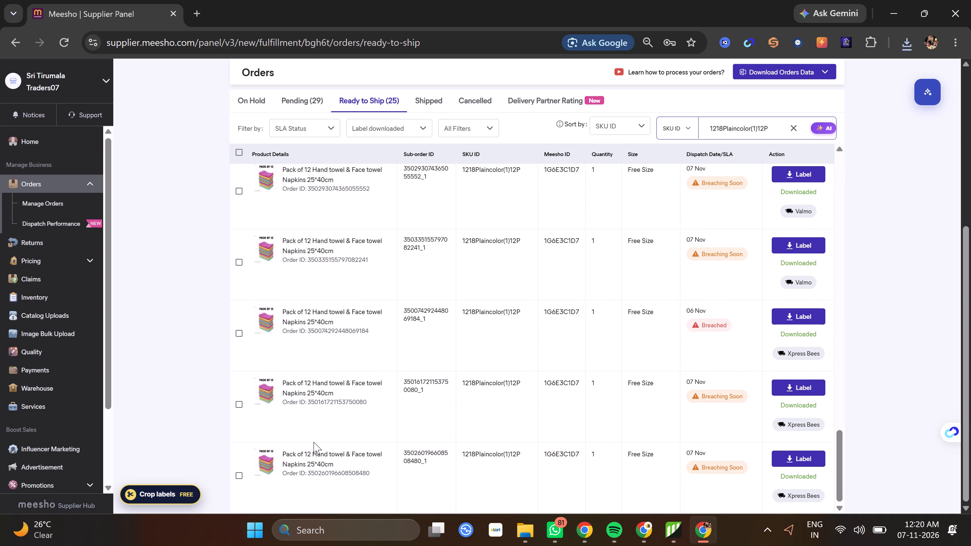
scroll(317, 441, up, 7)
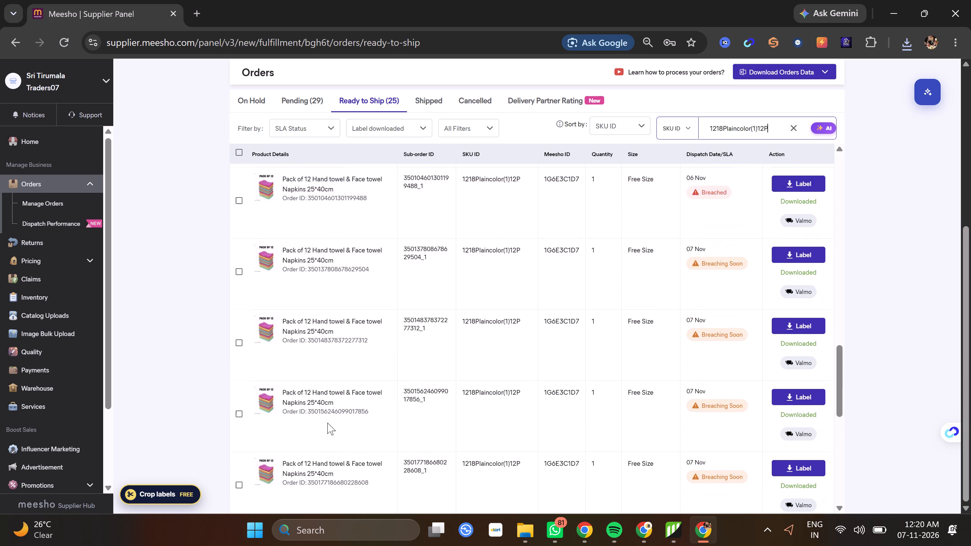
scroll(327, 423, up, 4)
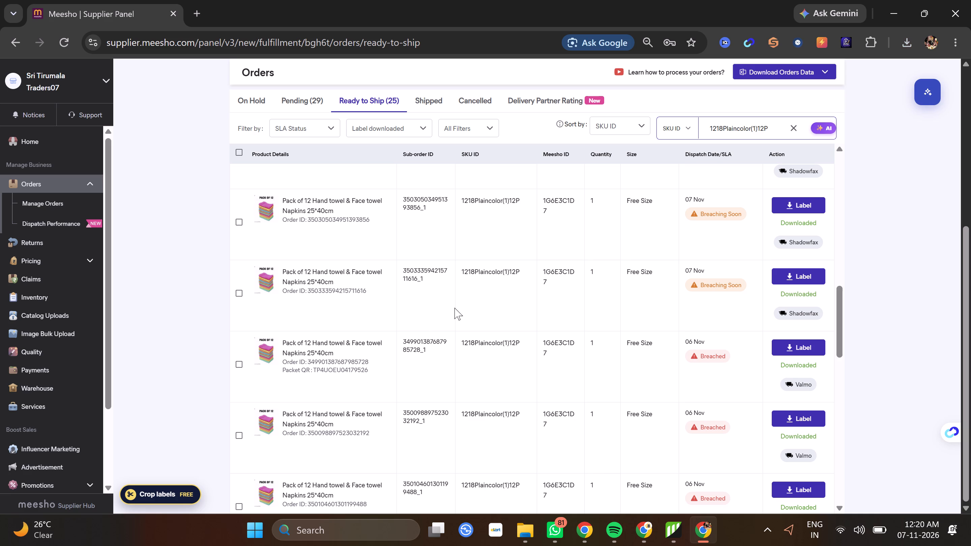
scroll(689, 421, down, 8)
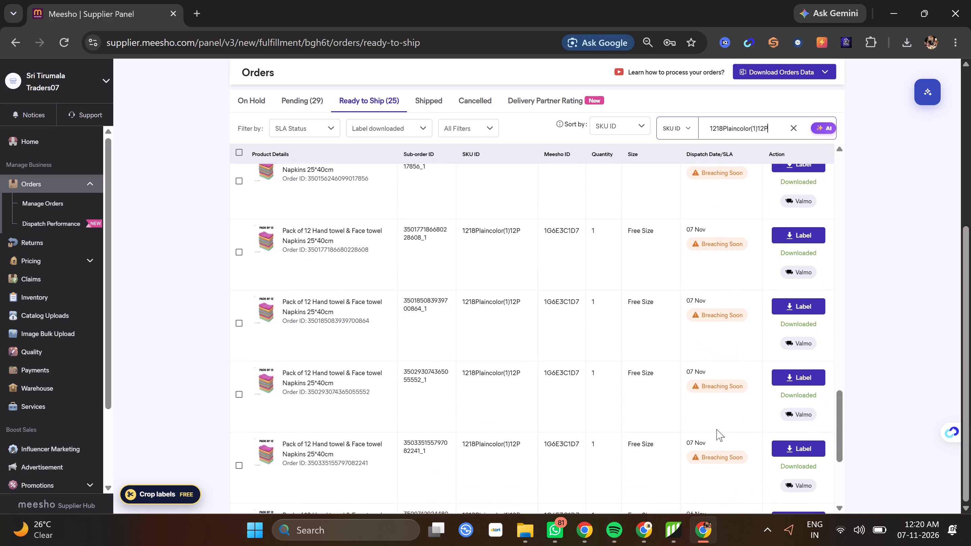
scroll(716, 429, down, 10)
scroll(716, 434, up, 1)
scroll(716, 434, down, 3)
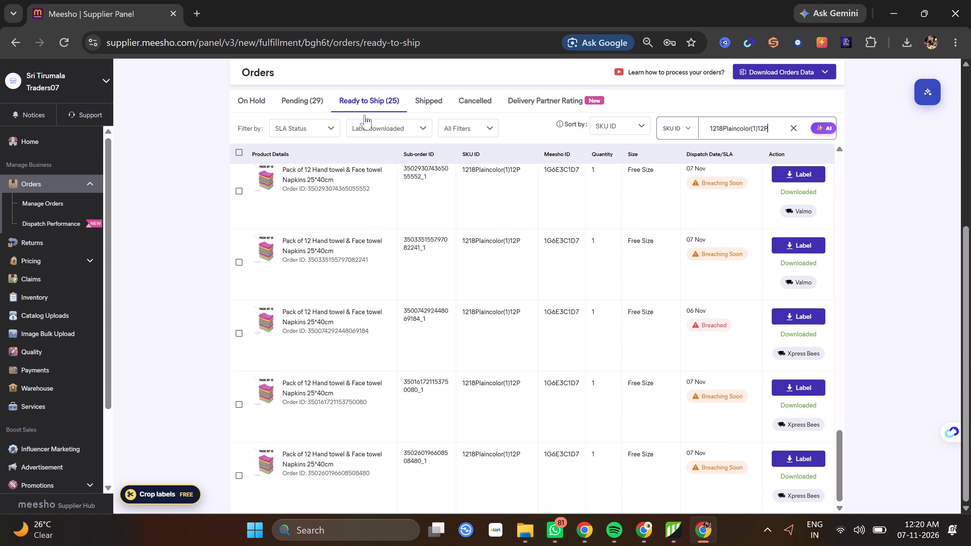
click(944, 239)
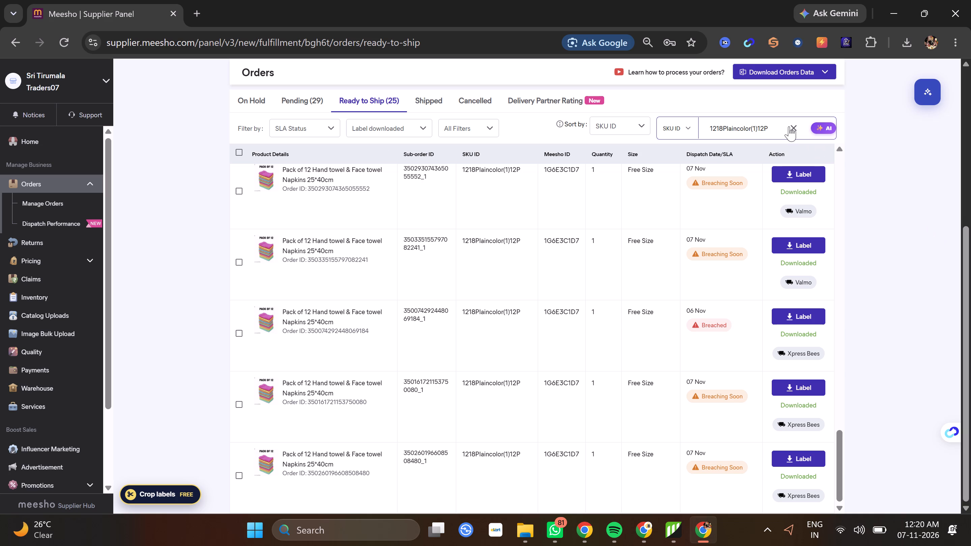
click(789, 126)
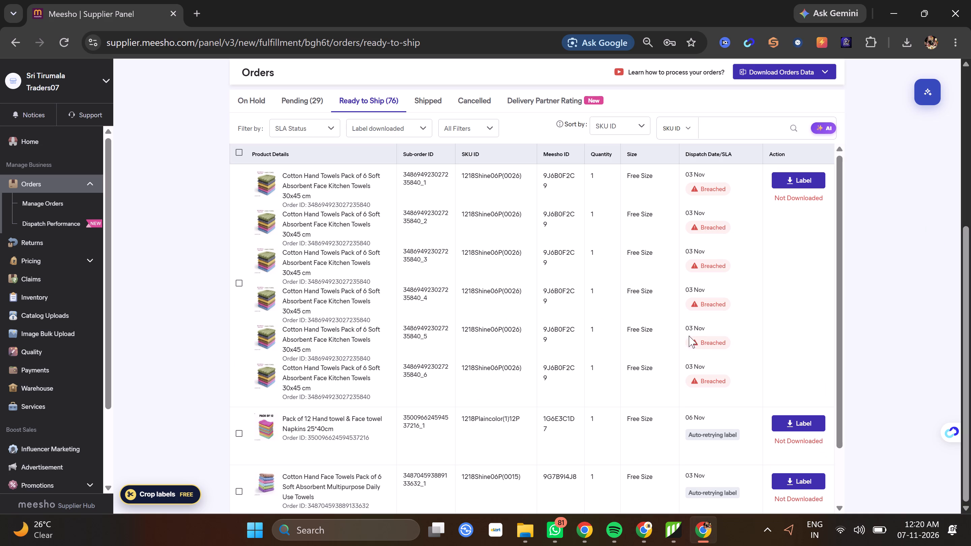
Switch to the PackPilot window and set the label cutter's marketplace to Meesho.
click(586, 534)
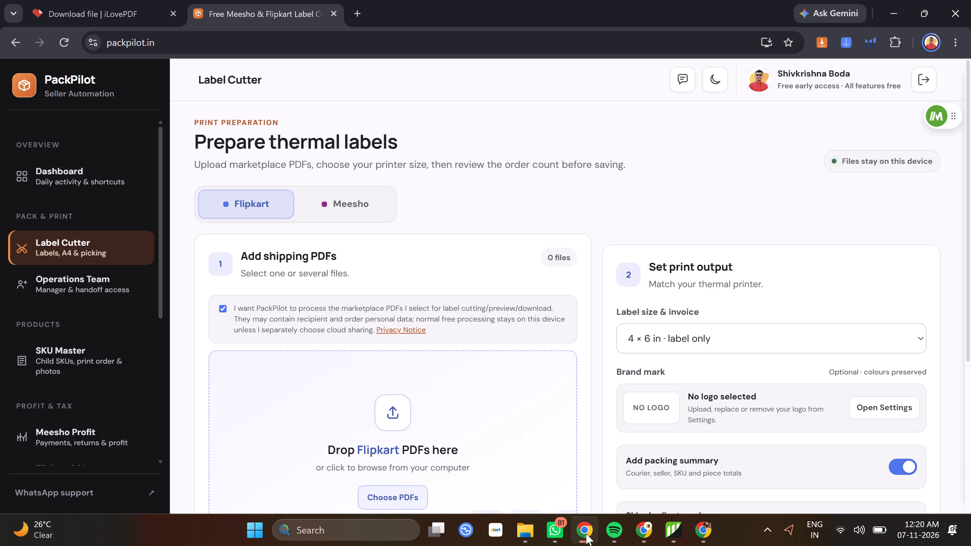
click(357, 193)
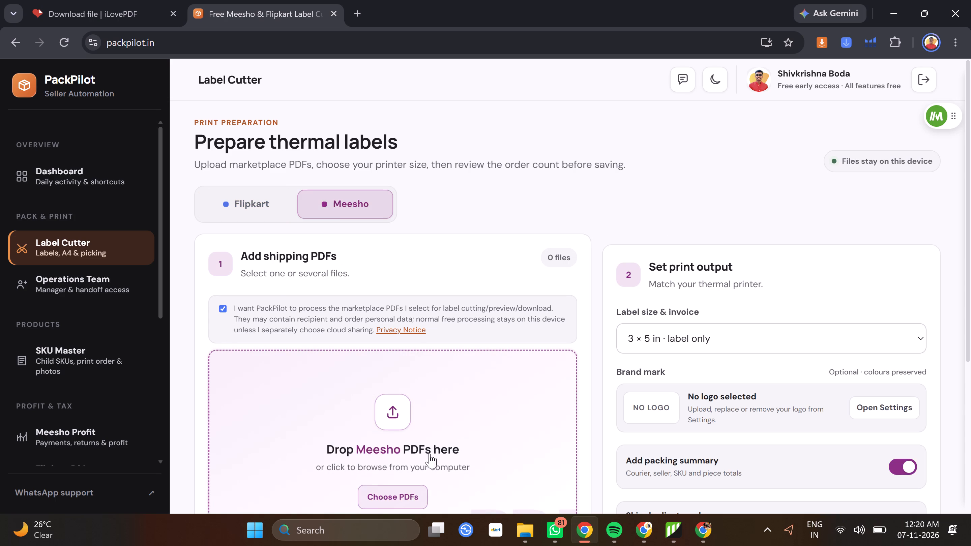
Add the newly downloaded Sub_Order_Labels PDF to the Meesho label cutter and process it with the 3 × 5 in label-only output.
click(393, 409)
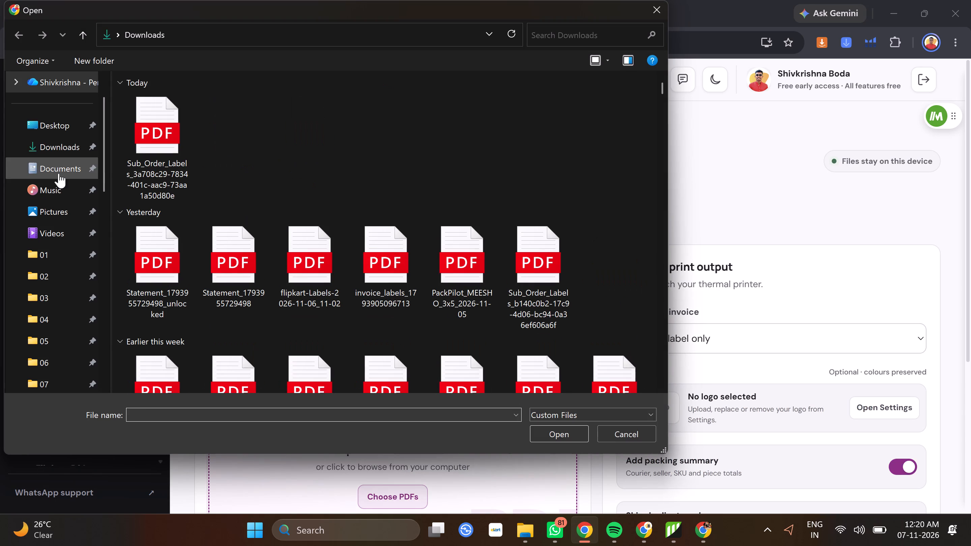
click(145, 153)
click(544, 422)
click(544, 430)
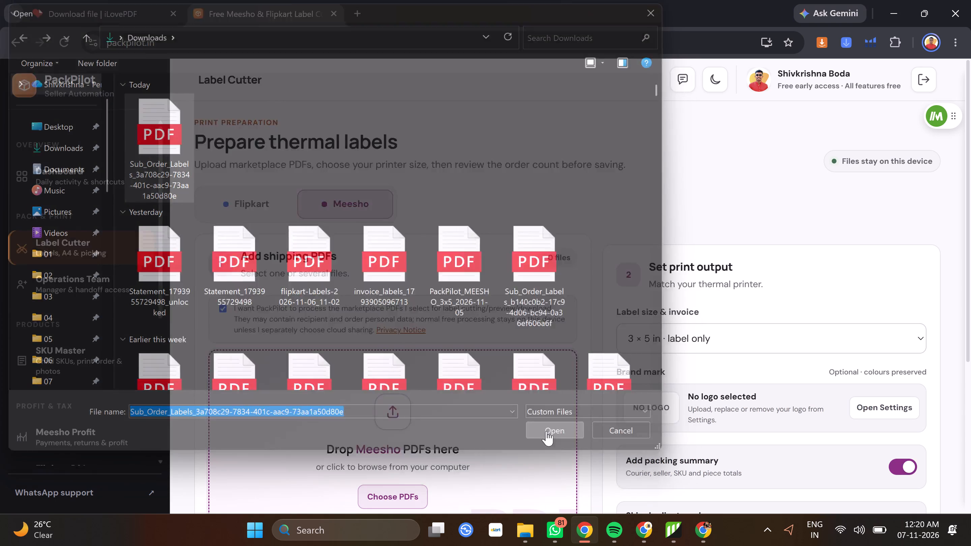
scroll(450, 450, down, 4)
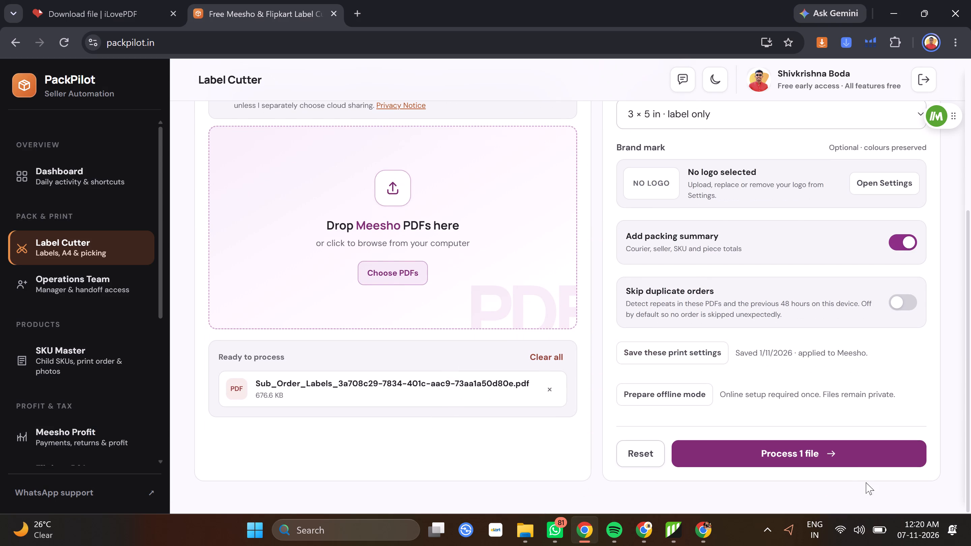
click(852, 461)
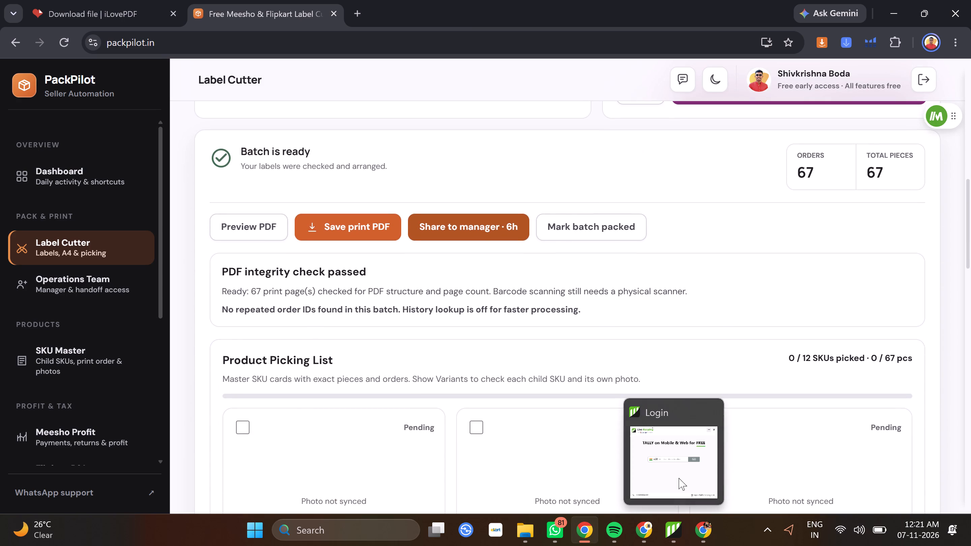
Download the processed Meesho batch from the recent print files and close the PDF that opens in Adobe Acrobat.
scroll(789, 246, down, 10)
scroll(817, 389, down, 10)
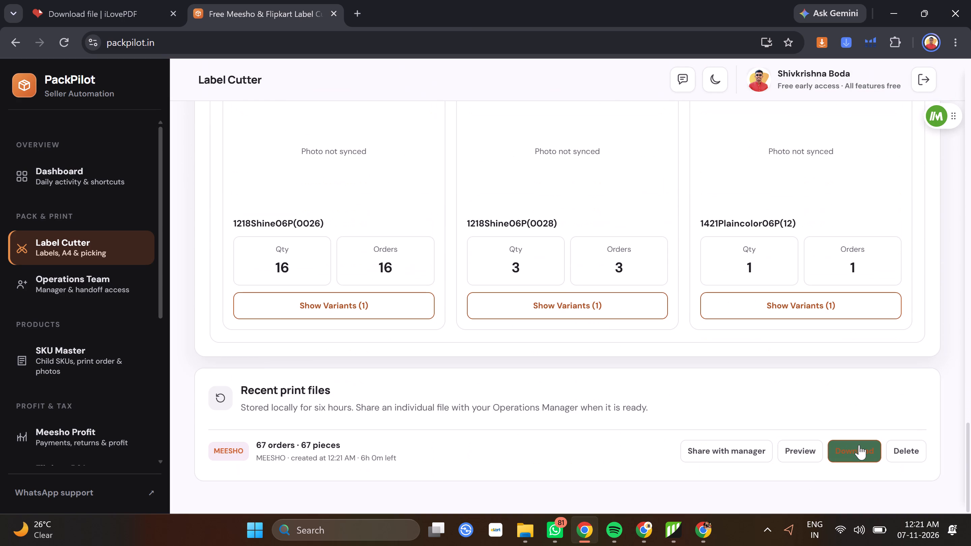
click(859, 445)
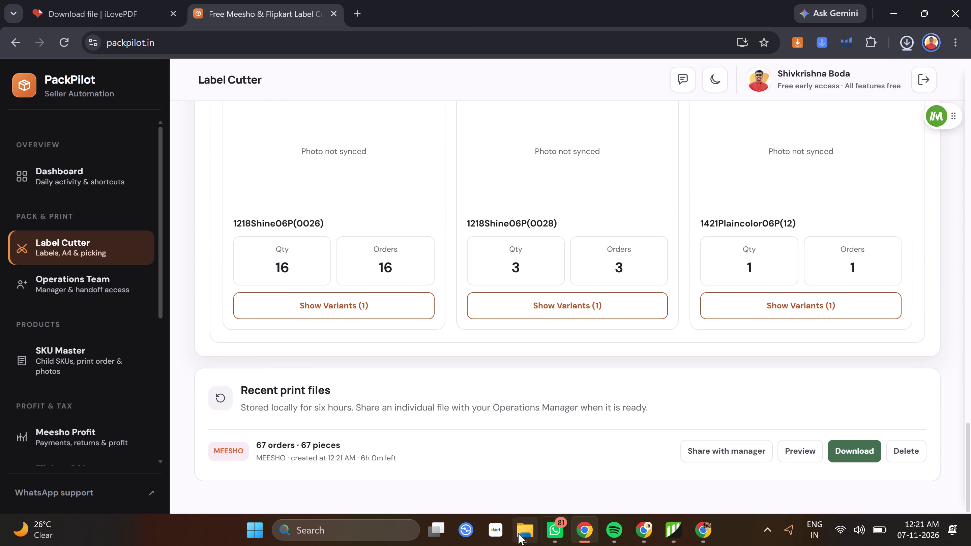
click(970, 0)
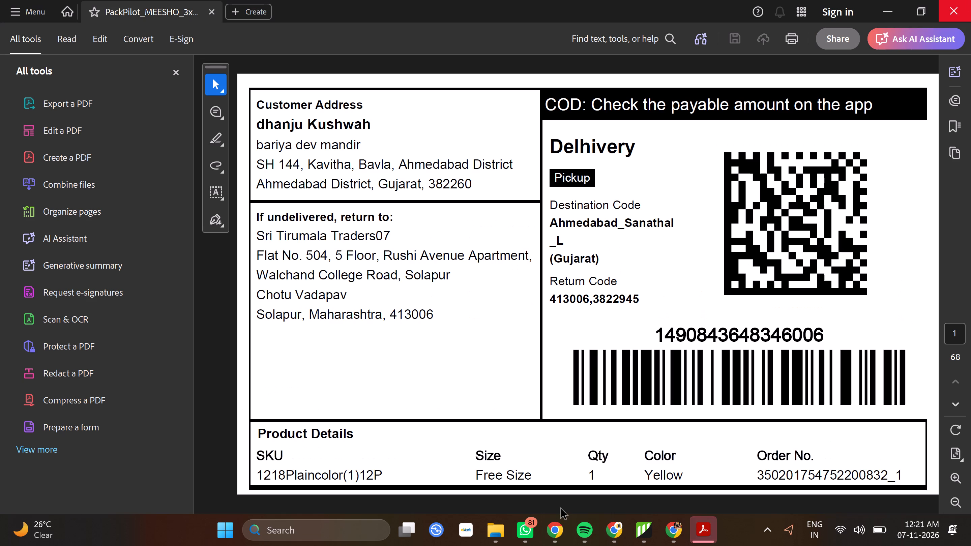
Open PackPilot_MEESHO_3x5_2026-11-06 from the Downloads folder in Microsoft Edge and print one copy of all pages on the TSC TE244.
click(518, 533)
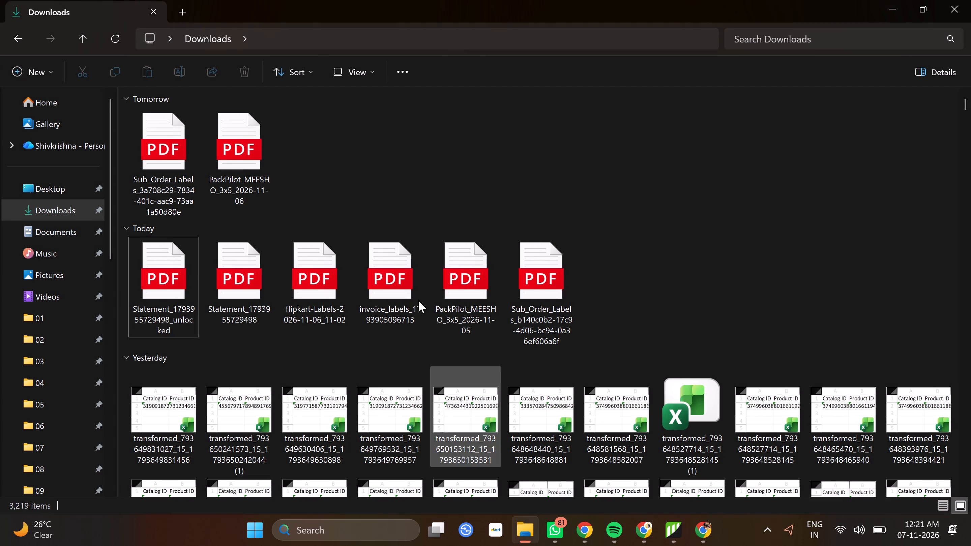
click(170, 181)
double_click(226, 180)
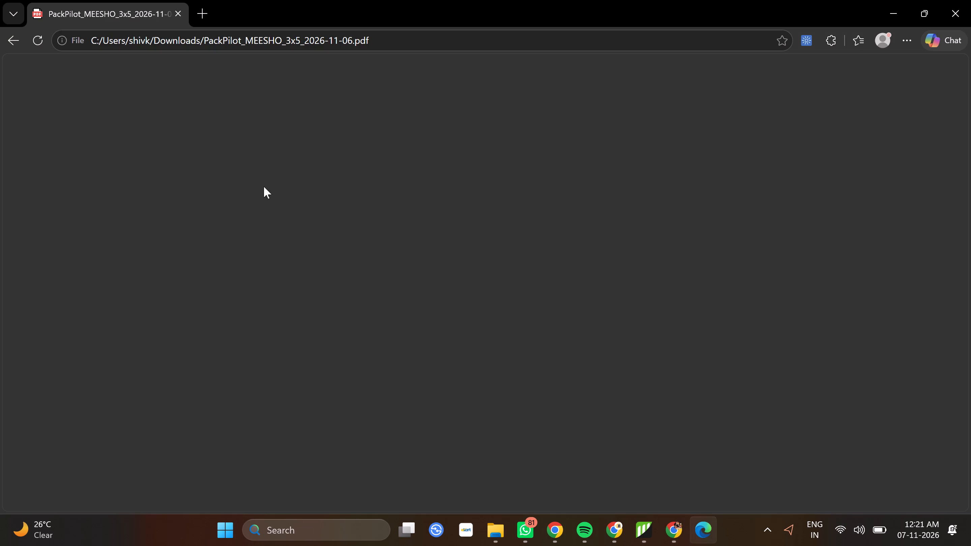
click(756, 63)
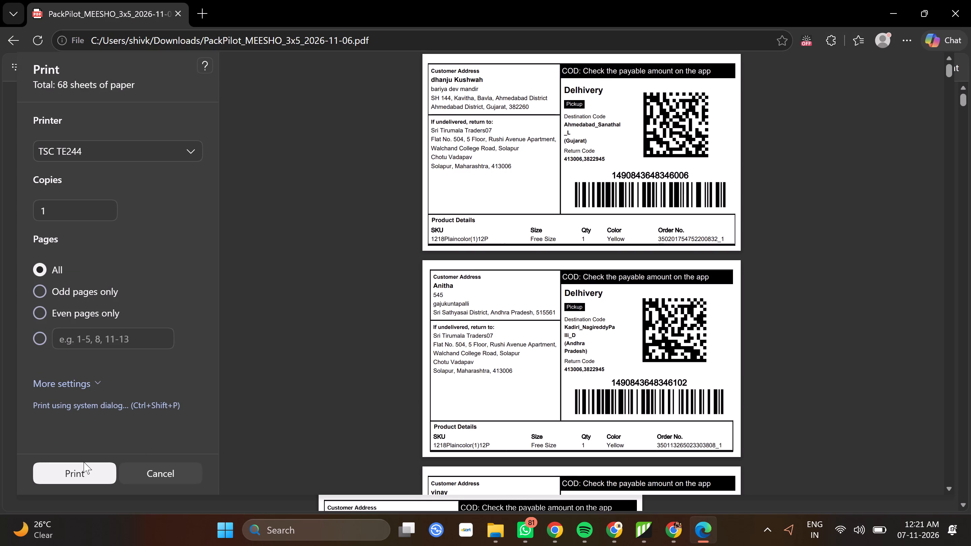
click(81, 470)
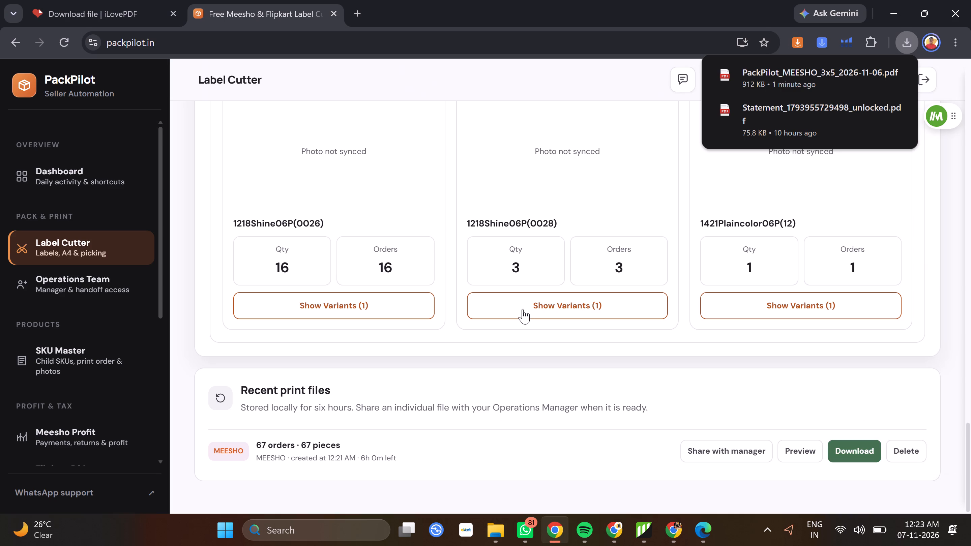
scroll(524, 309, up, 10)
scroll(498, 302, up, 4)
scroll(401, 273, up, 4)
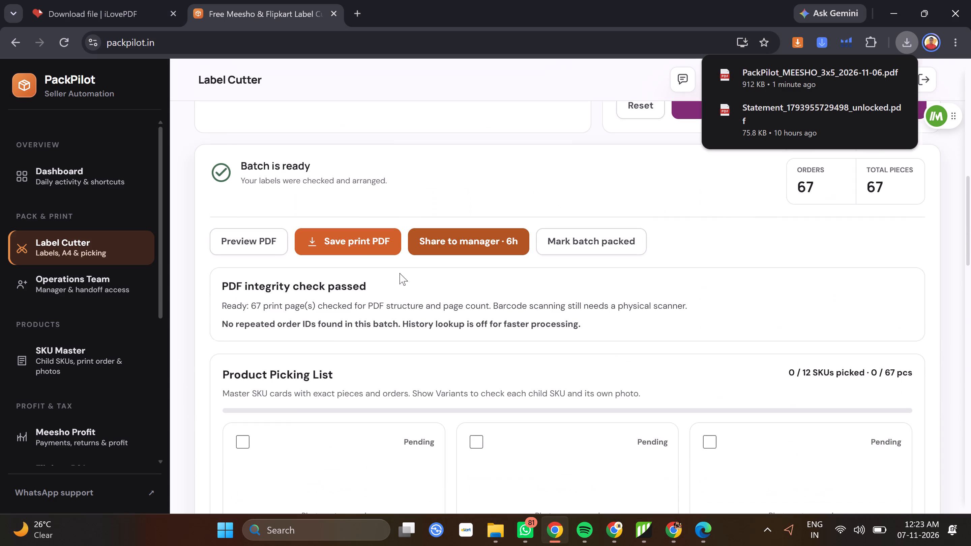
scroll(392, 237, up, 8)
click(264, 163)
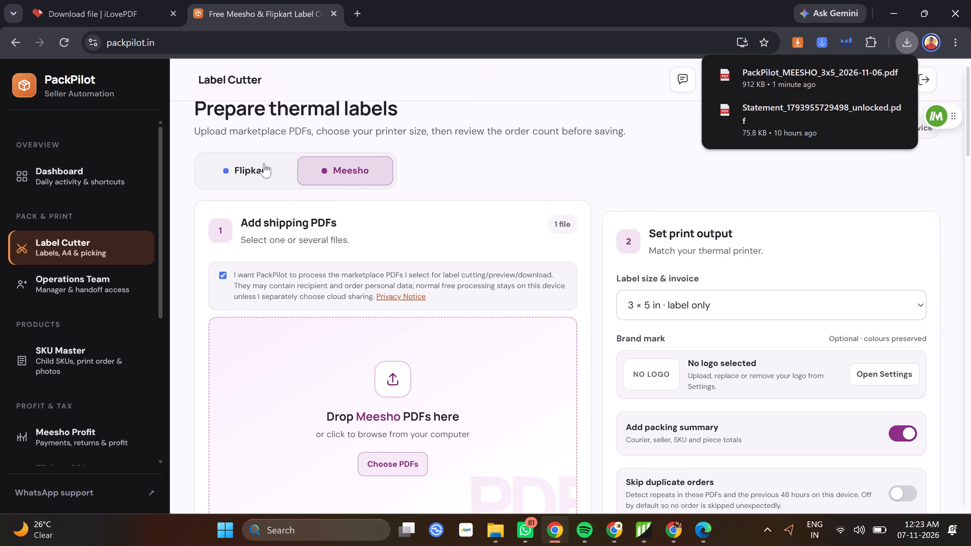
click(396, 374)
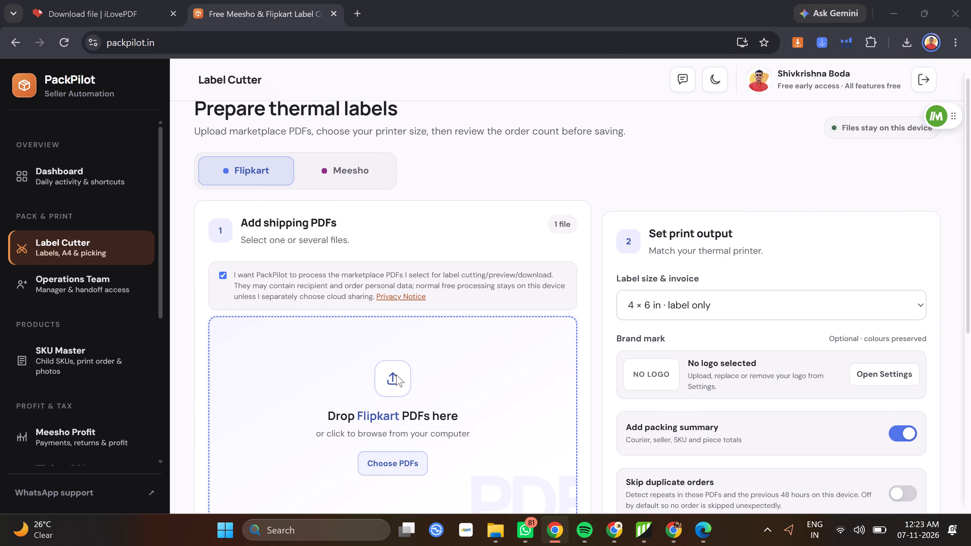
double_click(157, 151)
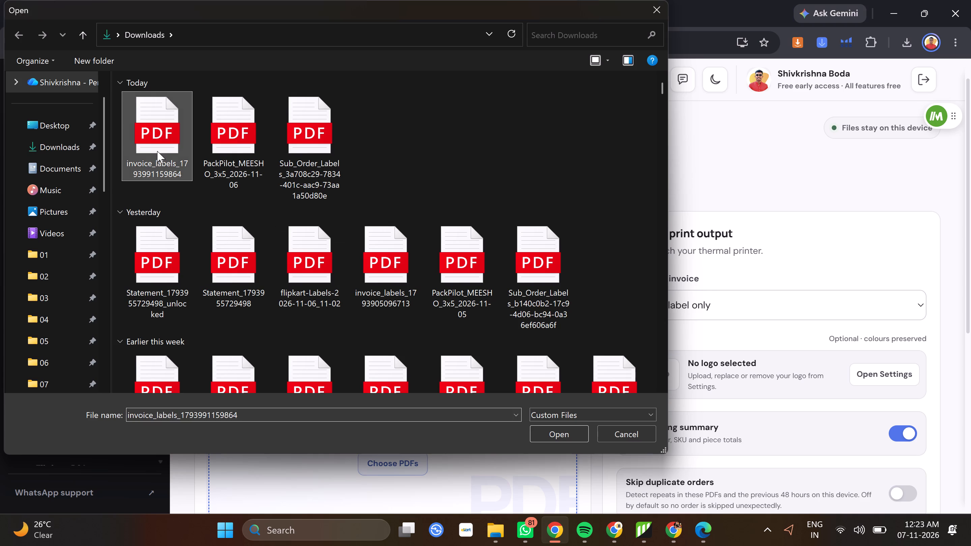
Remove the Meesho Sub_Order_Labels PDF from the files ready to process.
scroll(456, 344, down, 3)
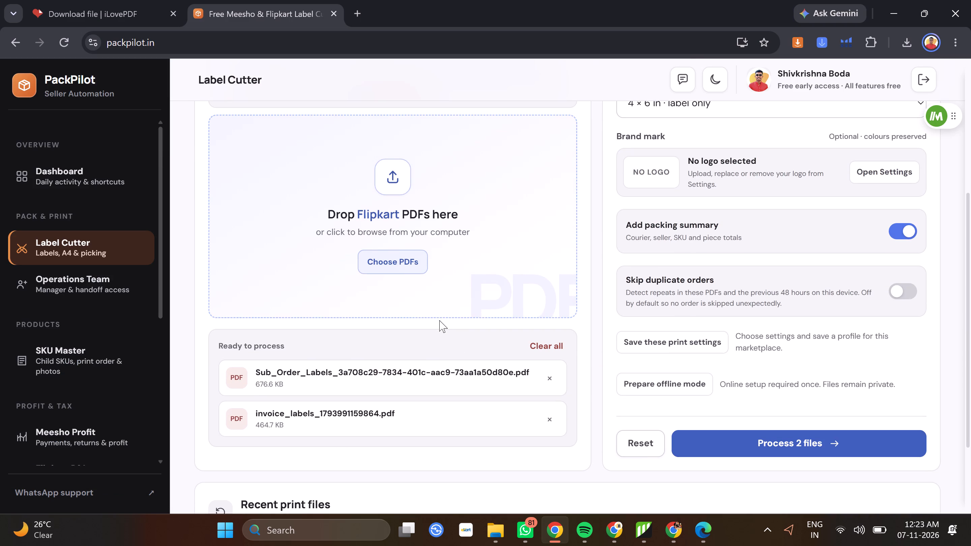
click(553, 380)
Set the Flipkart print output to 3 × 5 in · label only and process the invoice labels file.
scroll(759, 421, up, 3)
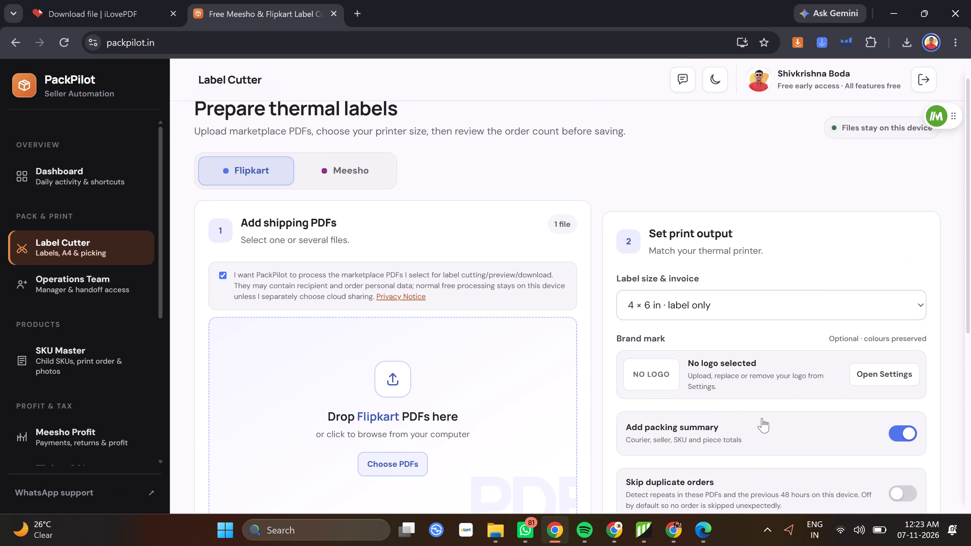
click(848, 316)
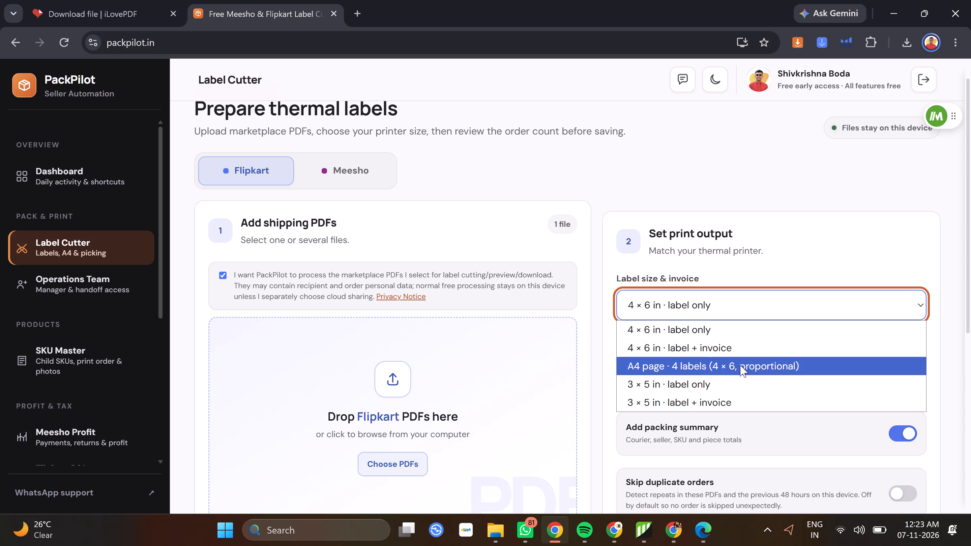
click(730, 382)
scroll(782, 279, down, 3)
scroll(763, 308, up, 2)
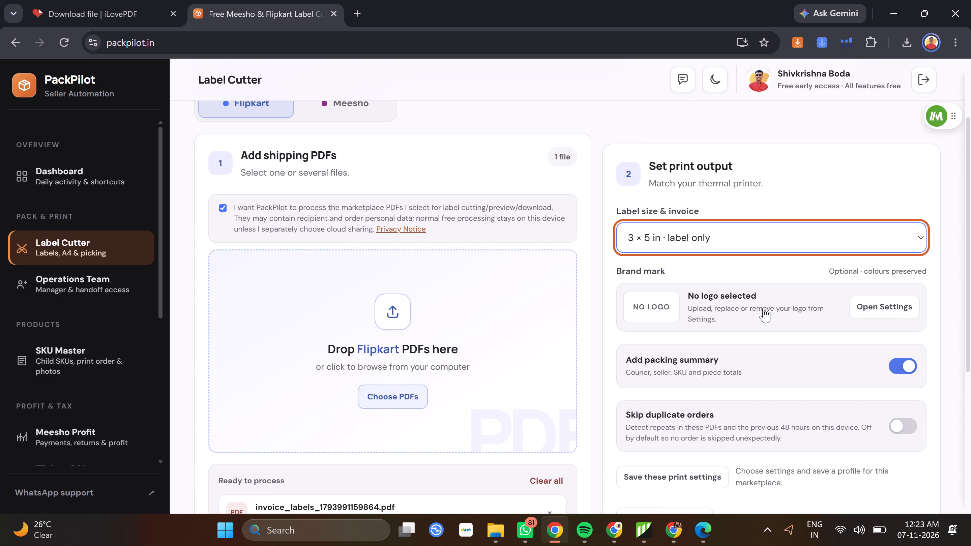
click(778, 188)
scroll(760, 243, down, 3)
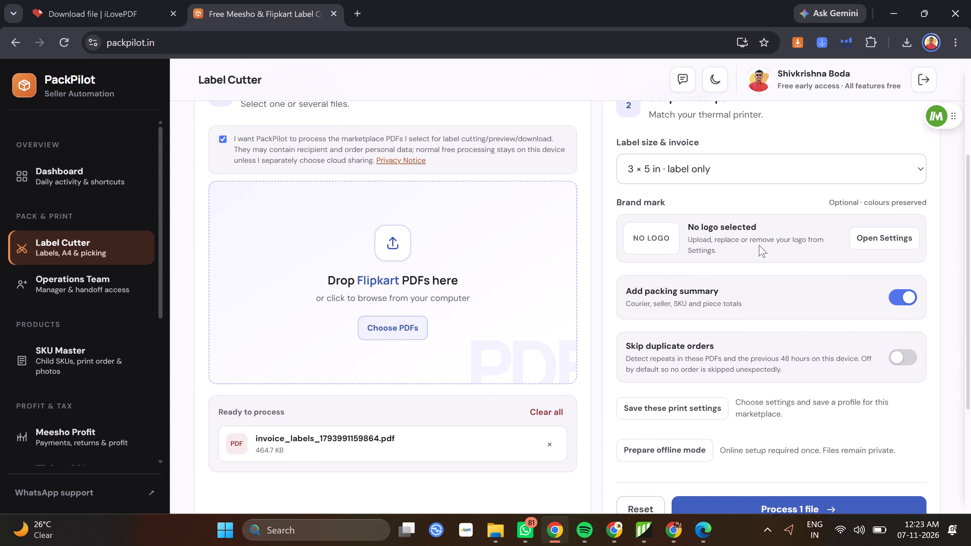
click(783, 370)
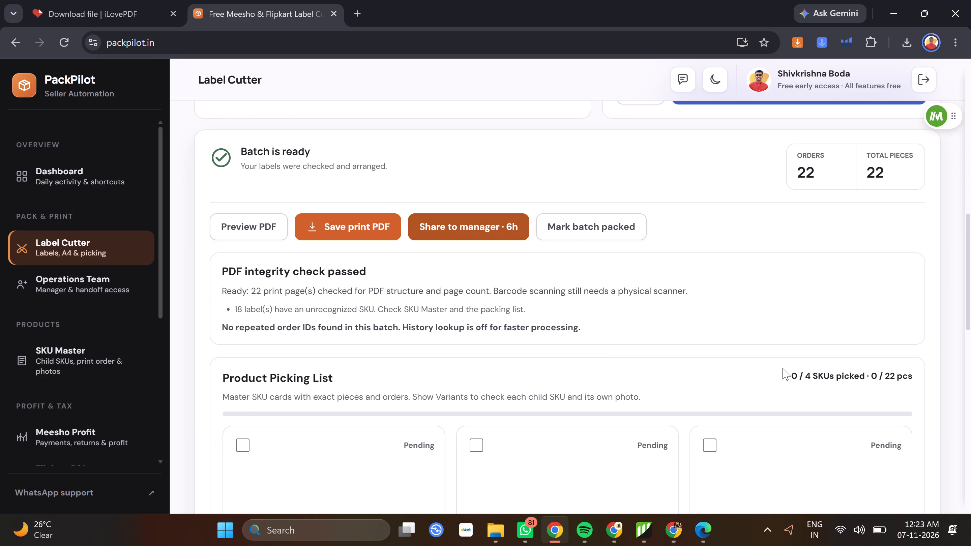
Download the Flipkart batch from the recent print files and close the PDF that opens in Adobe Acrobat.
scroll(796, 358, down, 3)
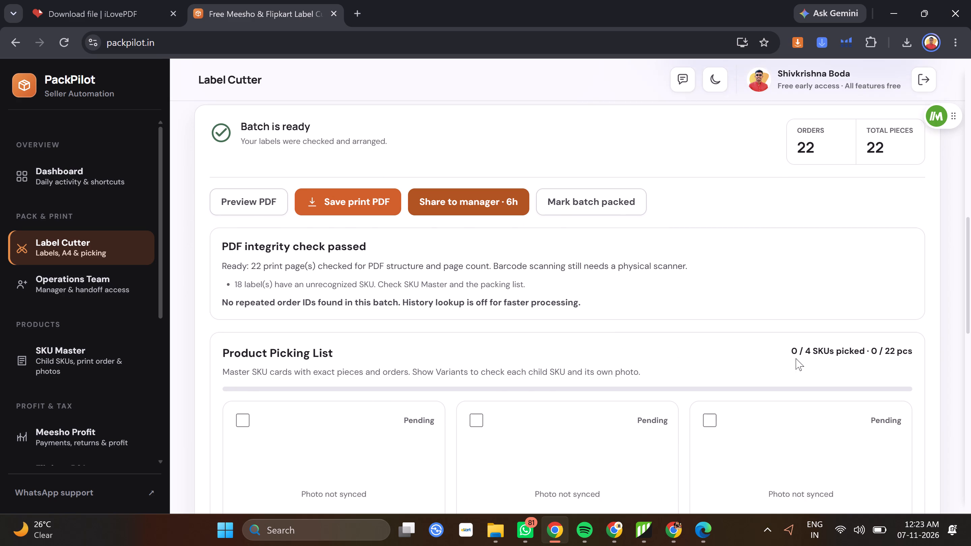
scroll(796, 358, down, 10)
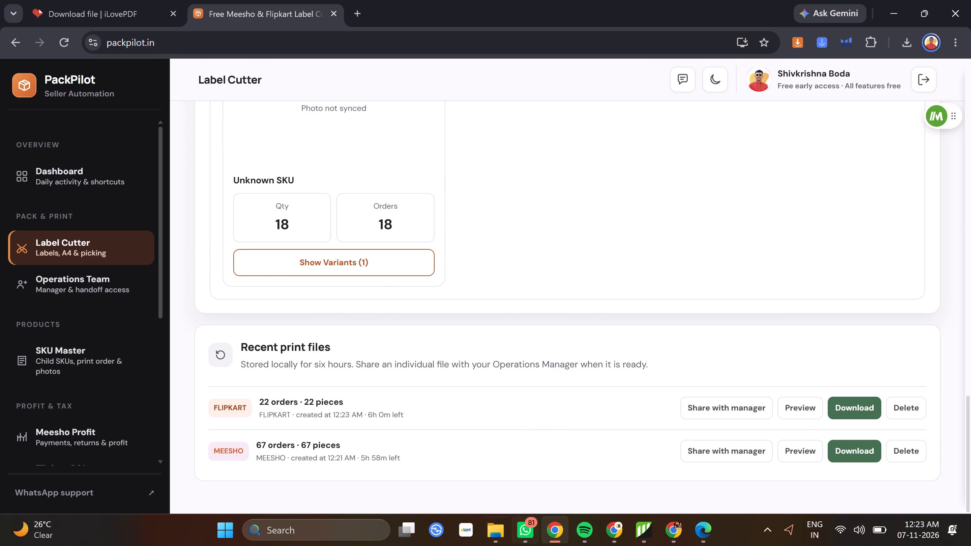
click(490, 542)
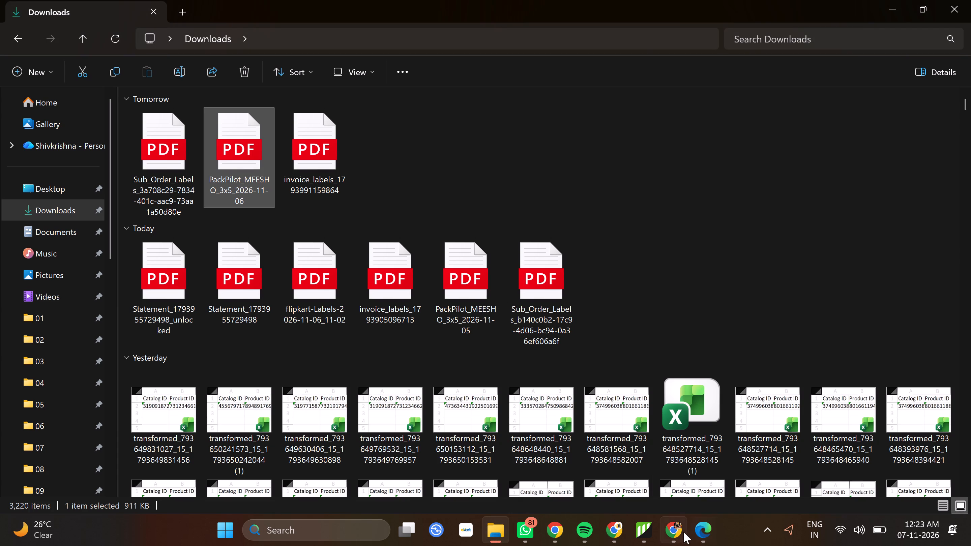
click(551, 534)
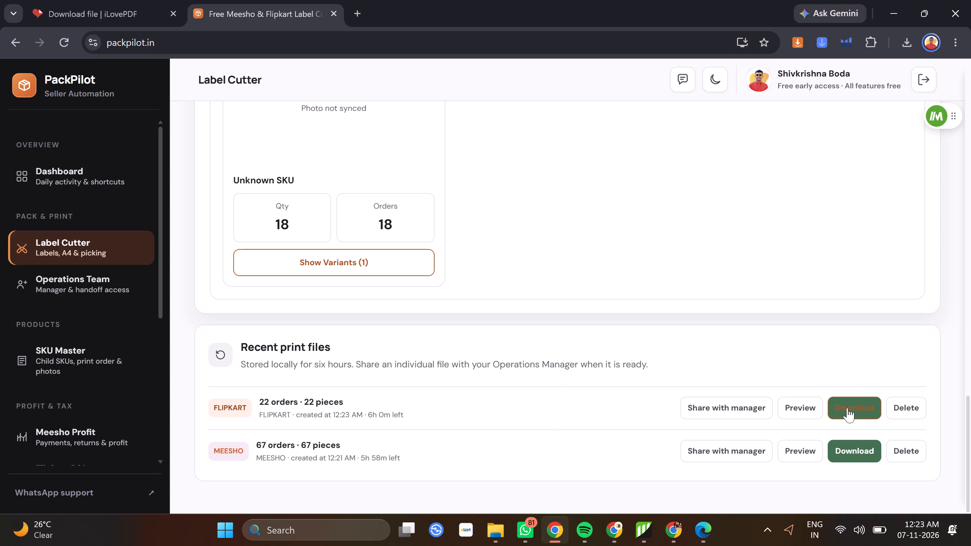
click(847, 408)
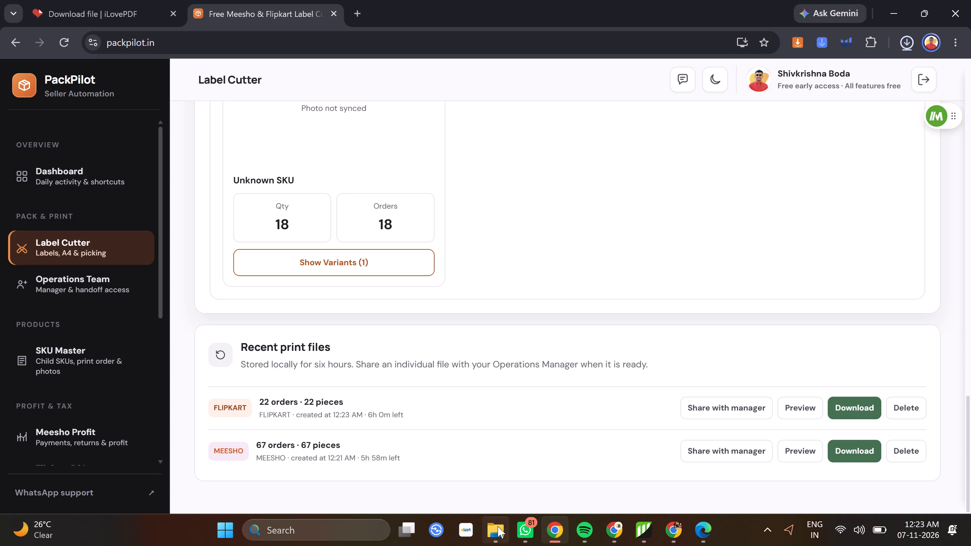
click(944, 21)
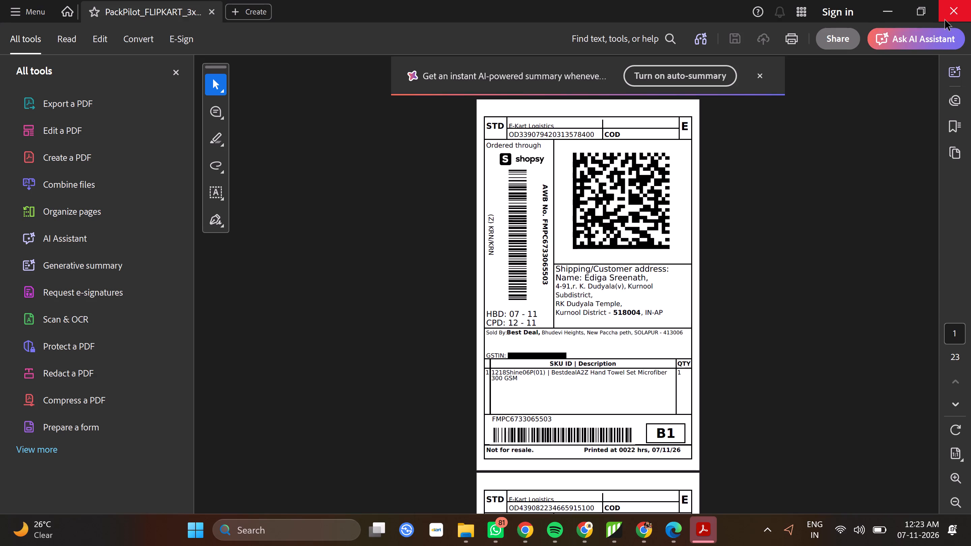
Open PackPilot_FLIPKART_3x5_2026-11-06 from Downloads in Microsoft Edge and print all pages in portrait on the TSC TE244, one copy.
click(503, 532)
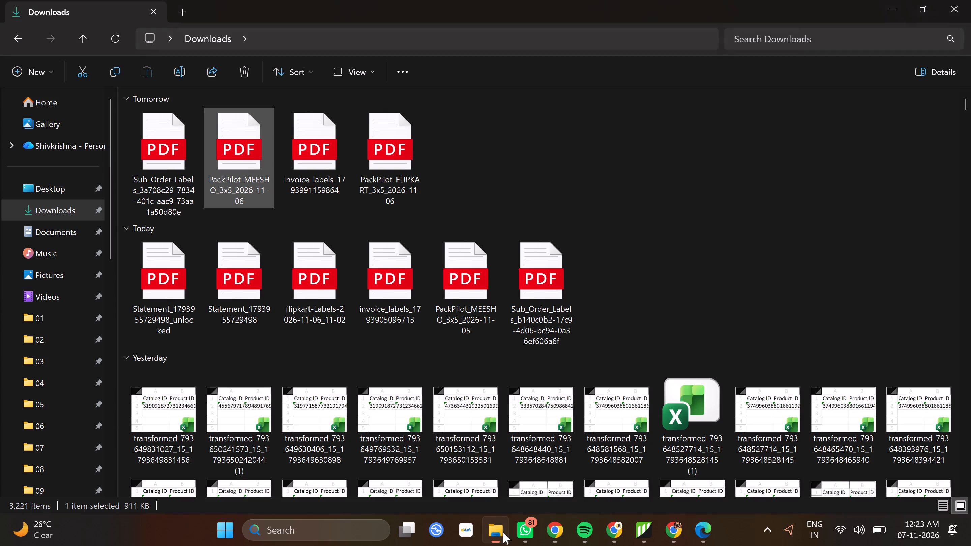
double_click(386, 166)
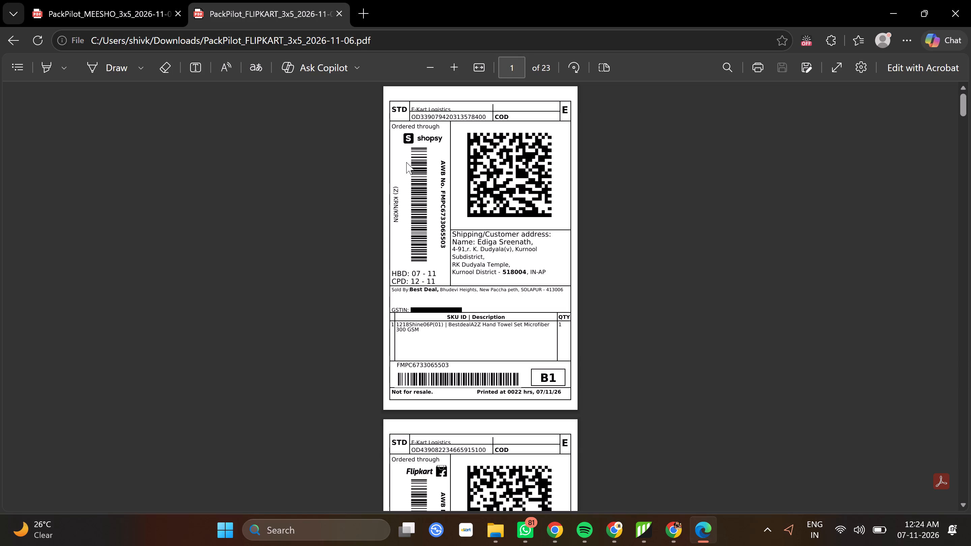
click(762, 69)
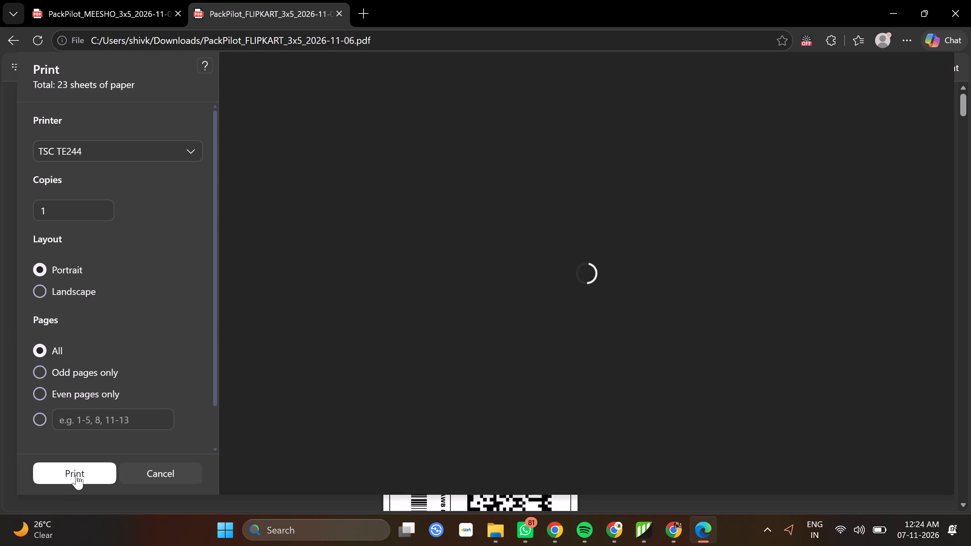
click(78, 470)
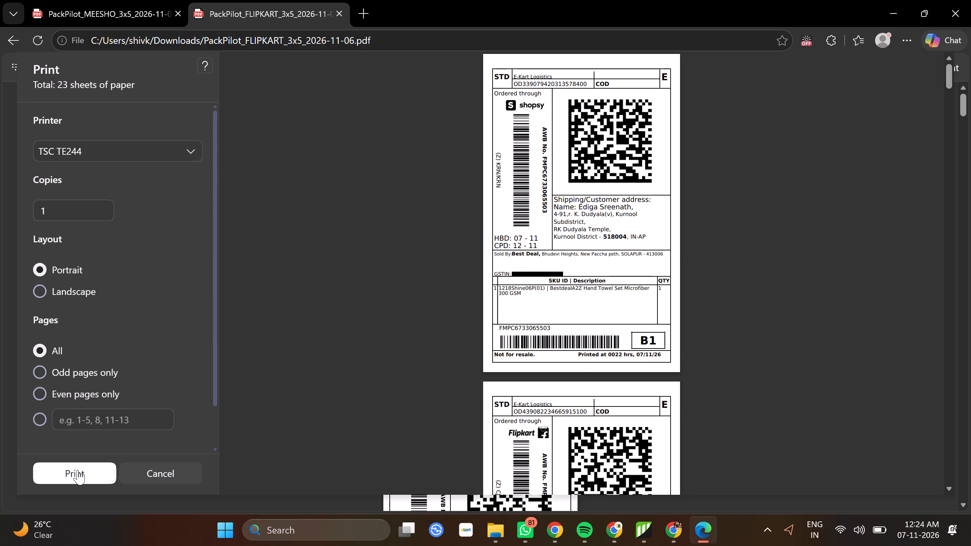
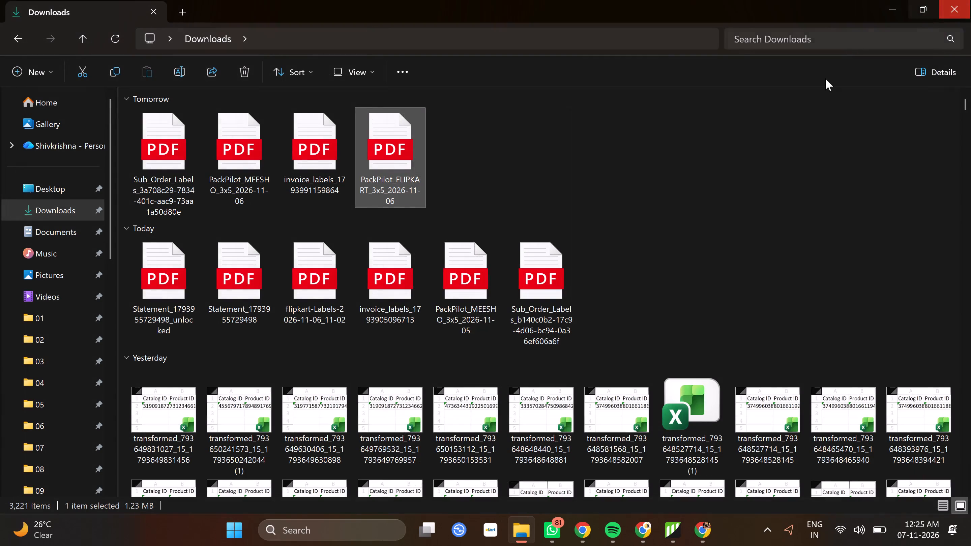
click(592, 539)
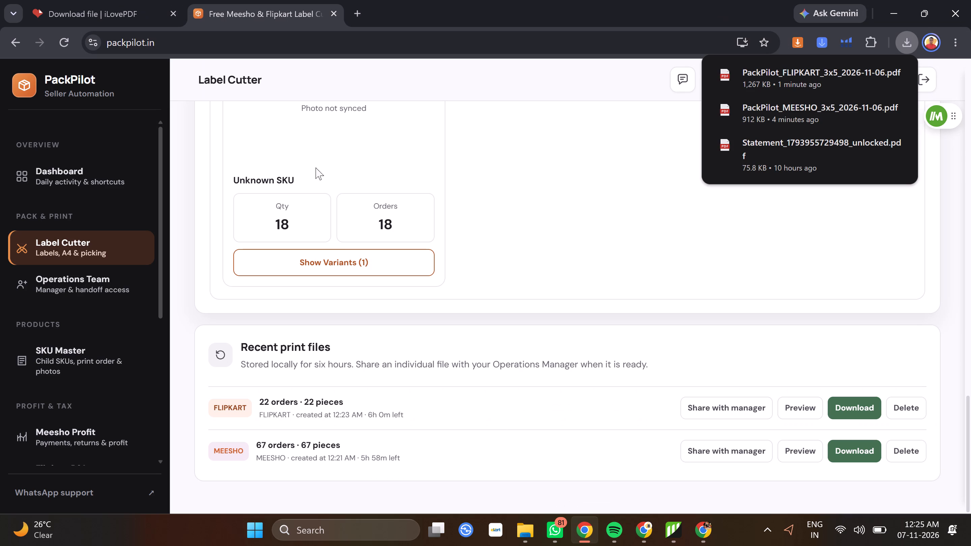